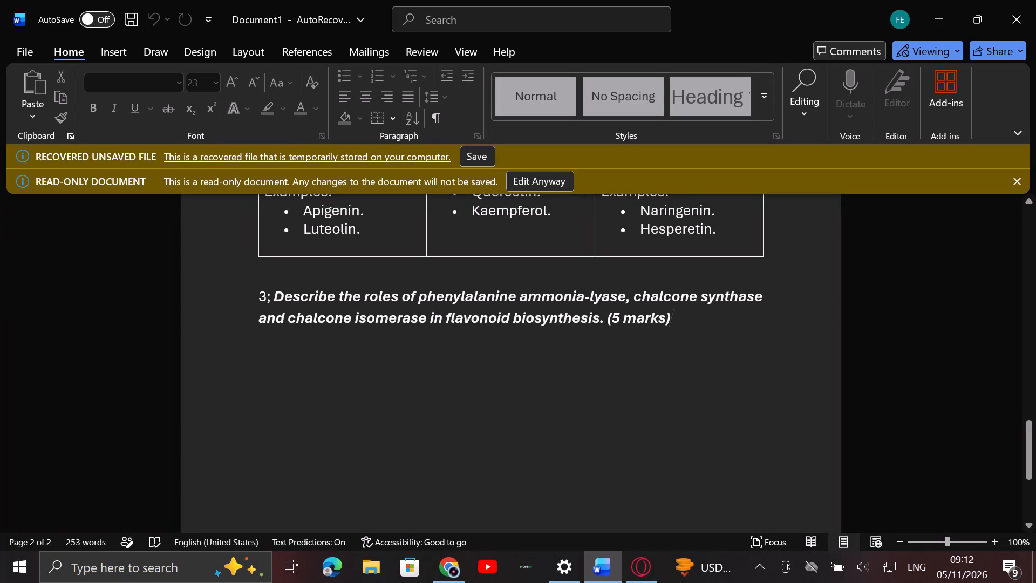
{"action": "left_click", "coordinate": [558, 181]}
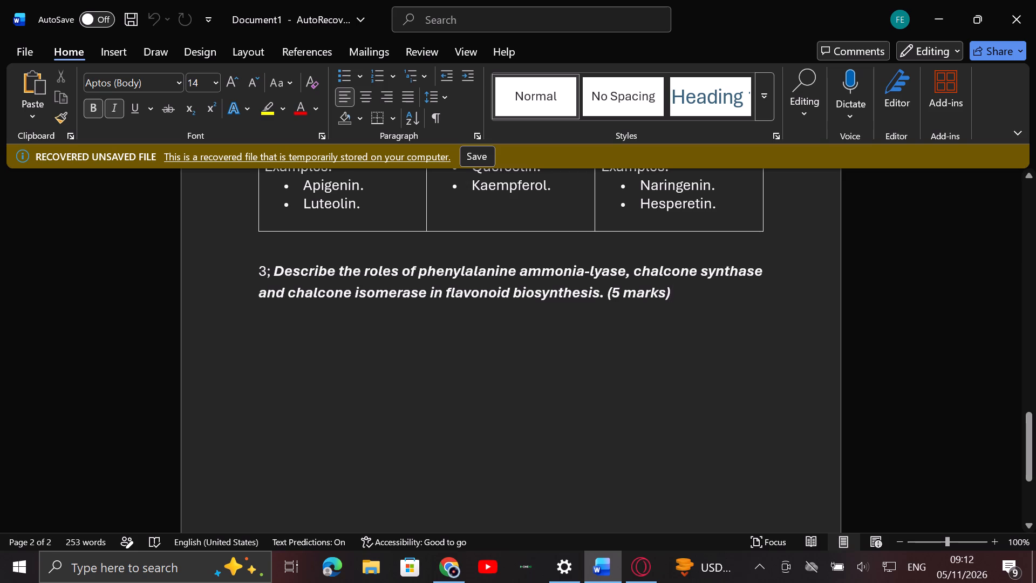
Below the question 3 heading, start a line with bold and italic off, add a hyphen, and paste the copied enzyme bullets.
{"action": "left_click", "coordinate": [676, 306]}
{"action": "key", "text": "Return"}
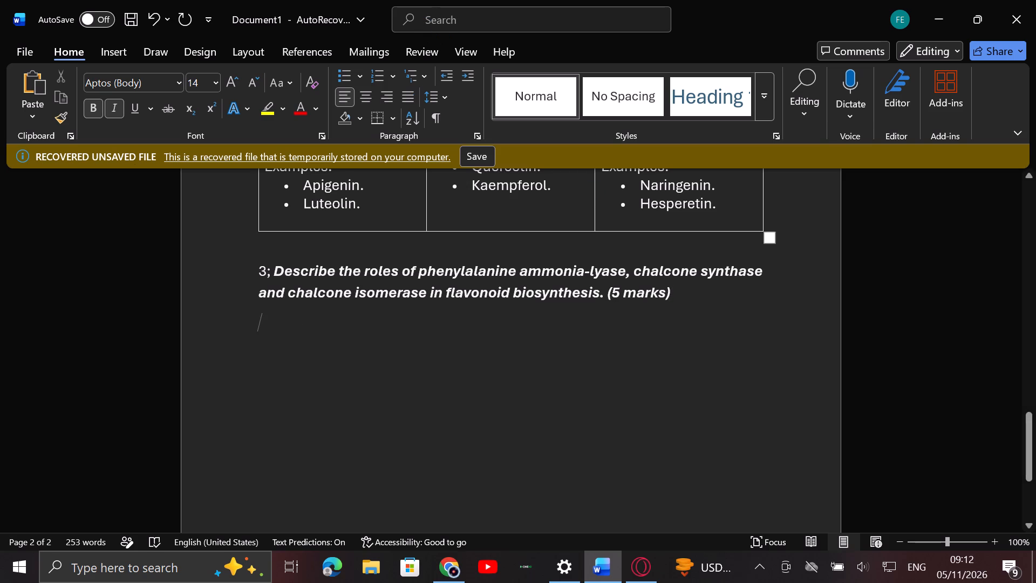
{"action": "left_click", "coordinate": [110, 101]}
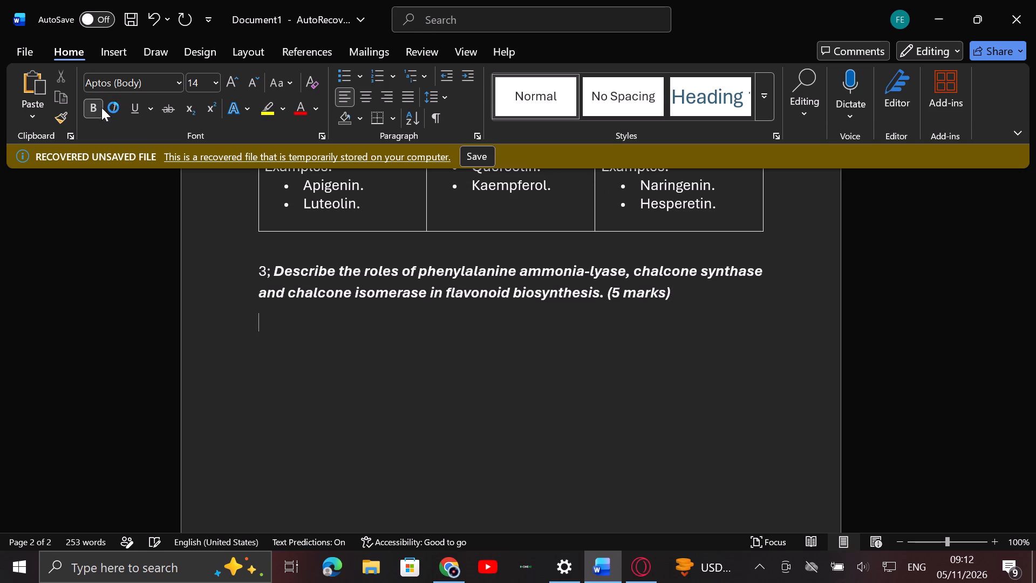
{"action": "left_click", "coordinate": [92, 112]}
{"action": "key", "text": "minus"}
{"action": "key", "text": "ctrl+v"}
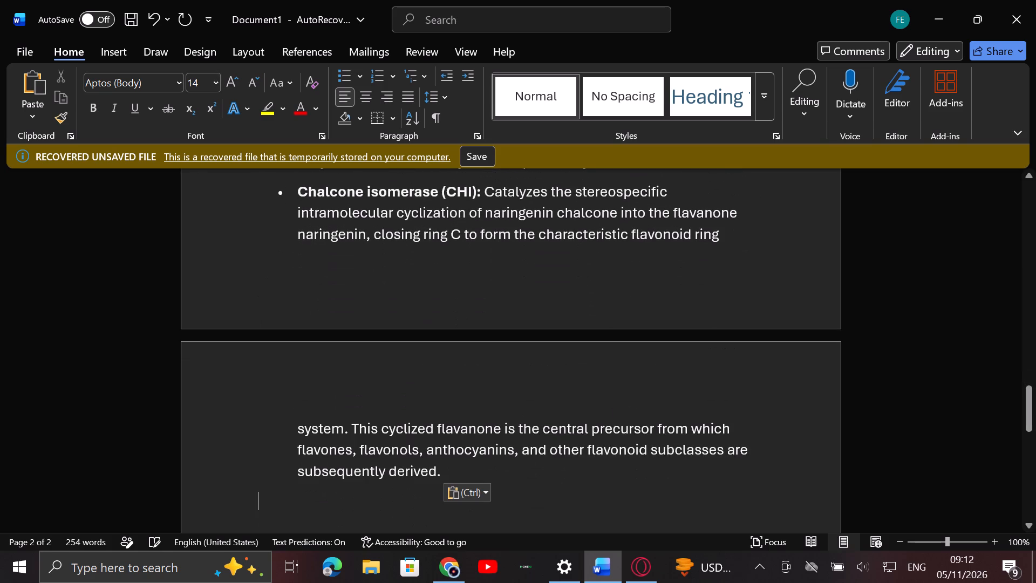
Delete the stray hyphen before "Phenylalanine ammonia-lyase (PAL)" in the first pasted bullet.
{"action": "scroll", "coordinate": [371, 288], "scroll_direction": "up", "scroll_amount": 18}
{"action": "scroll", "coordinate": [371, 288], "scroll_direction": "up", "scroll_amount": 12}
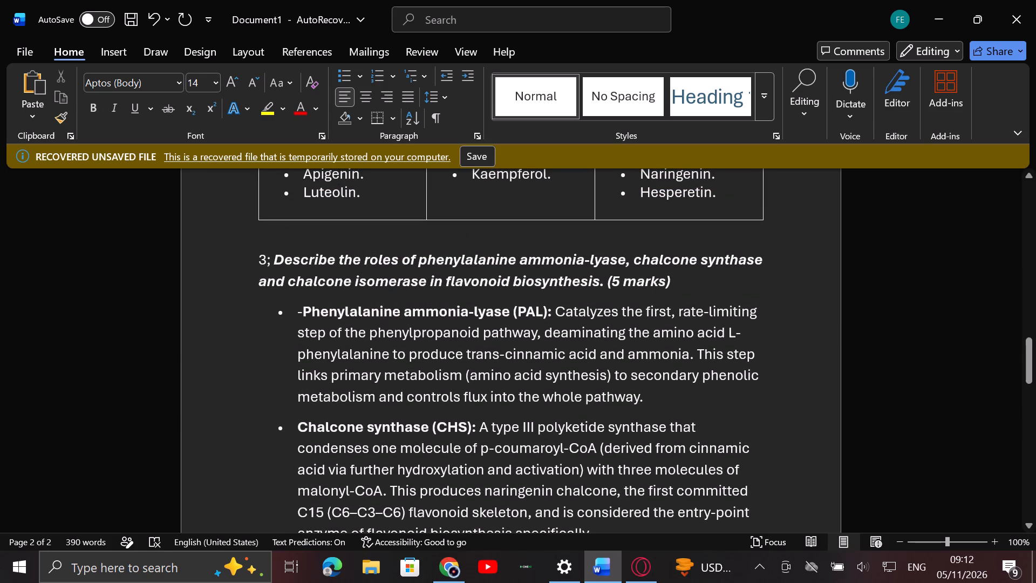
{"action": "left_click", "coordinate": [304, 310]}
{"action": "key", "text": "BackSpace"}
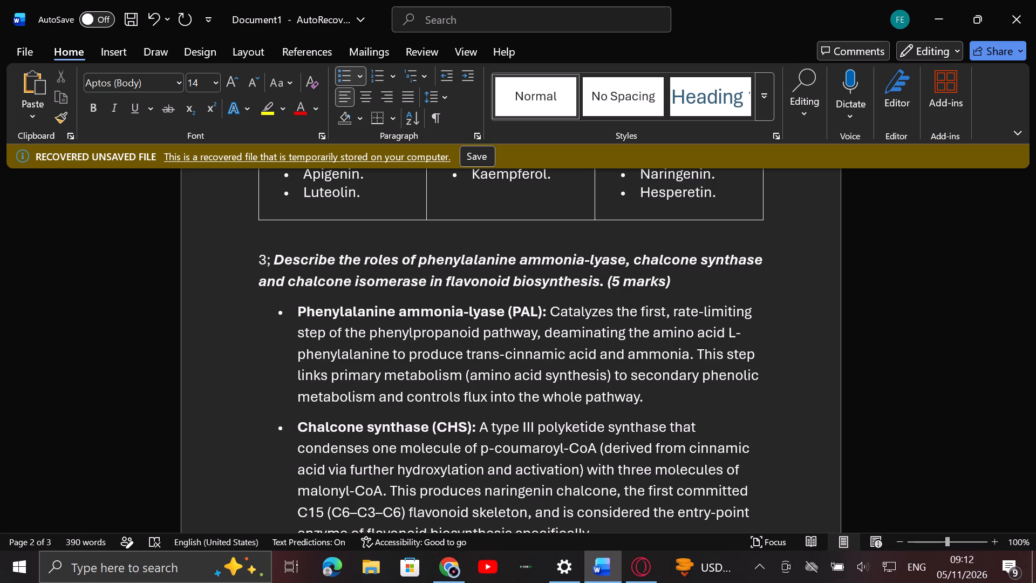
Delete the parenthetical "(derived from cinnamic acid via further hydroxylation and activation)" after p-coumaroyl-CoA in the chalcone synthase bullet.
{"action": "scroll", "coordinate": [304, 310], "scroll_direction": "down", "scroll_amount": 10}
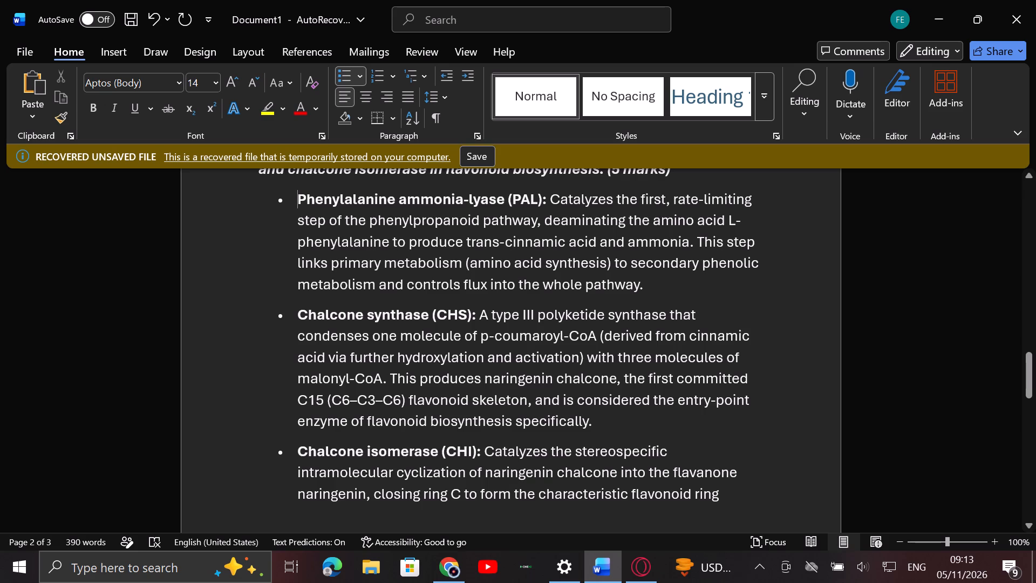
{"action": "left_click", "coordinate": [584, 361]}
{"action": "key", "text": "BackSpace"}
{"action": "key", "text": "BackSpace"}
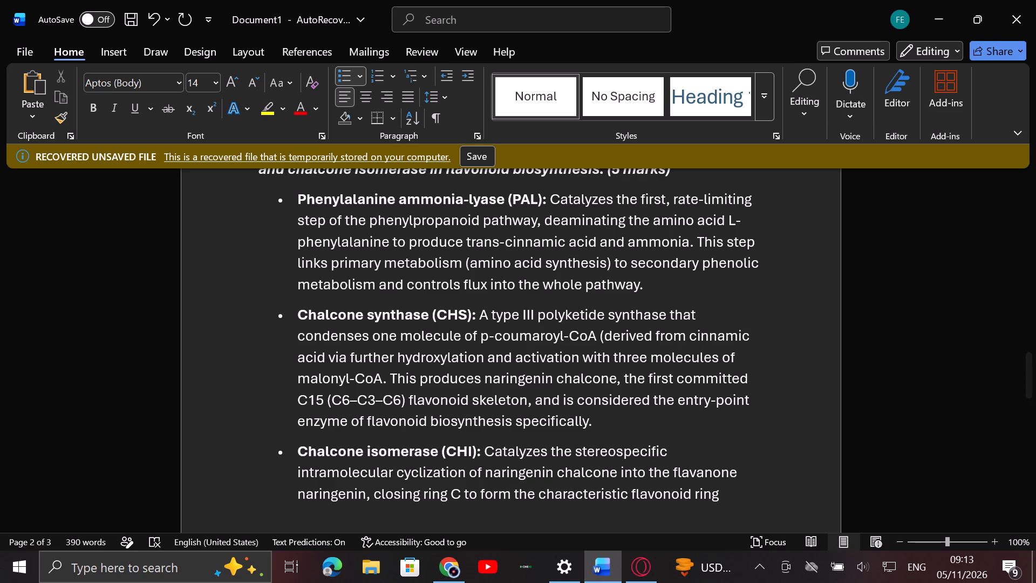
{"action": "key", "text": "BackSpace"}
{"action": "key", "text": "BackSpace"}
{"action": "key", "text": "BackSpace"}
{"action": "key", "text": "BackSpace"}
{"action": "key", "text": "BackSpace"}
{"action": "key", "text": "BackSpace"}
{"action": "key", "text": "BackSpace"}
{"action": "key", "text": "BackSpace"}
{"action": "key", "text": "BackSpace"}
{"action": "key", "text": "BackSpace"}
{"action": "key", "text": "BackSpace"}
{"action": "key", "text": "BackSpace"}
{"action": "key", "text": "BackSpace"}
{"action": "key", "text": "BackSpace"}
{"action": "key", "text": "BackSpace"}
{"action": "key", "text": "BackSpace"}
{"action": "key", "text": "BackSpace"}
{"action": "key", "text": "BackSpace"}
{"action": "key", "text": "BackSpace"}
{"action": "key", "text": "BackSpace"}
{"action": "key", "text": "BackSpace"}
{"action": "key", "text": "BackSpace"}
{"action": "key", "text": "BackSpace"}
{"action": "key", "text": "BackSpace"}
{"action": "key", "text": "BackSpace"}
{"action": "key", "text": "BackSpace"}
{"action": "key", "text": "BackSpace"}
{"action": "key", "text": "BackSpace"}
{"action": "key", "text": "BackSpace"}
{"action": "key", "text": "BackSpace"}
{"action": "key", "text": "BackSpace"}
{"action": "key", "text": "BackSpace"}
{"action": "key", "text": "BackSpace"}
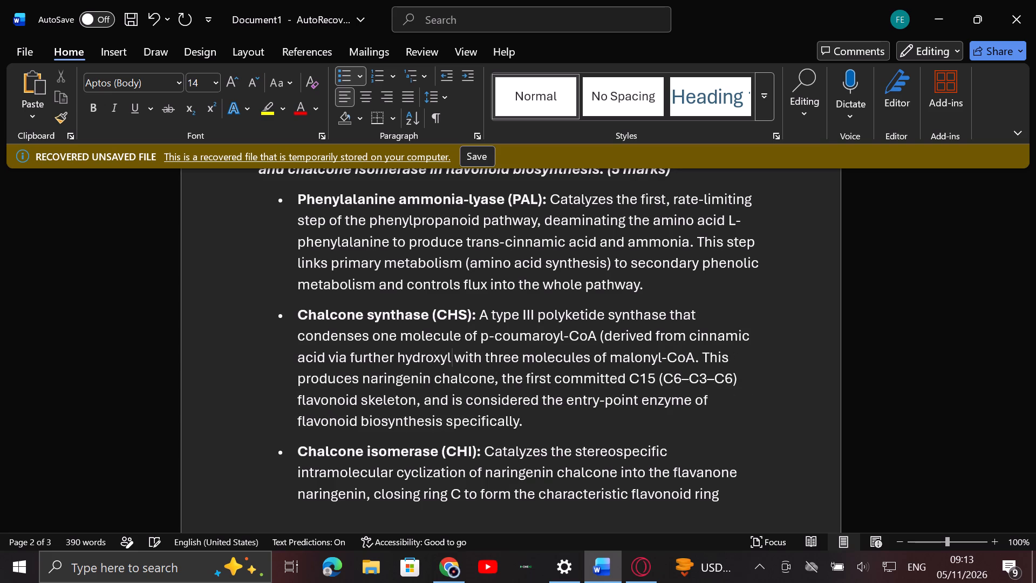
{"action": "key", "text": "BackSpace"}
{"action": "key", "text": "BackSpace"}
{"action": "key", "text": "BackSpace"}
{"action": "key", "text": "BackSpace"}
{"action": "key", "text": "BackSpace"}
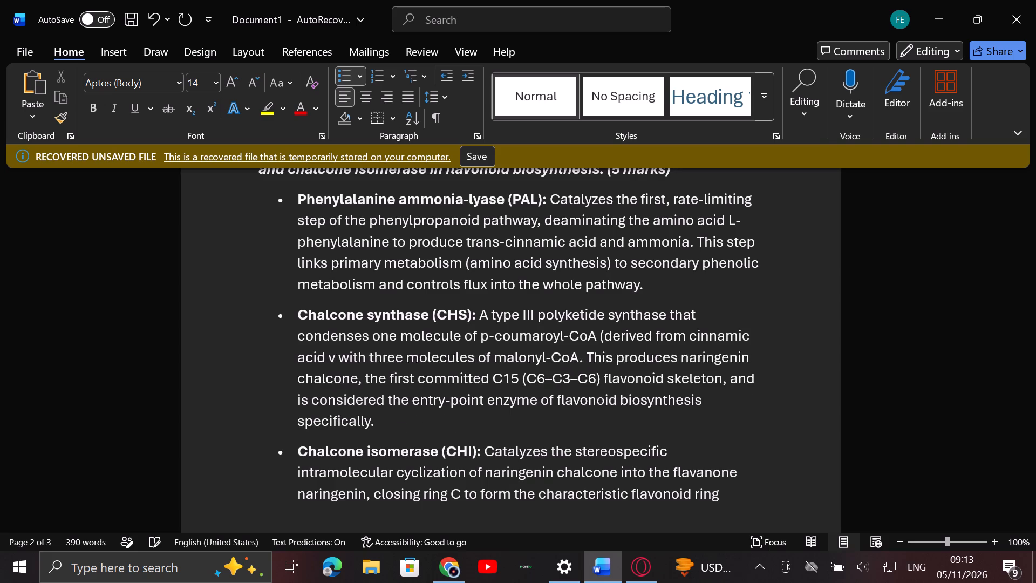
{"action": "key", "text": "BackSpace"}
{"action": "key", "text": "BackSpace"}
{"action": "key", "text": "BackSpace"}
{"action": "key", "text": "BackSpace"}
{"action": "key", "text": "BackSpace"}
{"action": "key", "text": "BackSpace"}
{"action": "key", "text": "BackSpace"}
{"action": "key", "text": "BackSpace"}
{"action": "key", "text": "BackSpace"}
{"action": "key", "text": "BackSpace"}
{"action": "key", "text": "BackSpace"}
{"action": "key", "text": "BackSpace"}
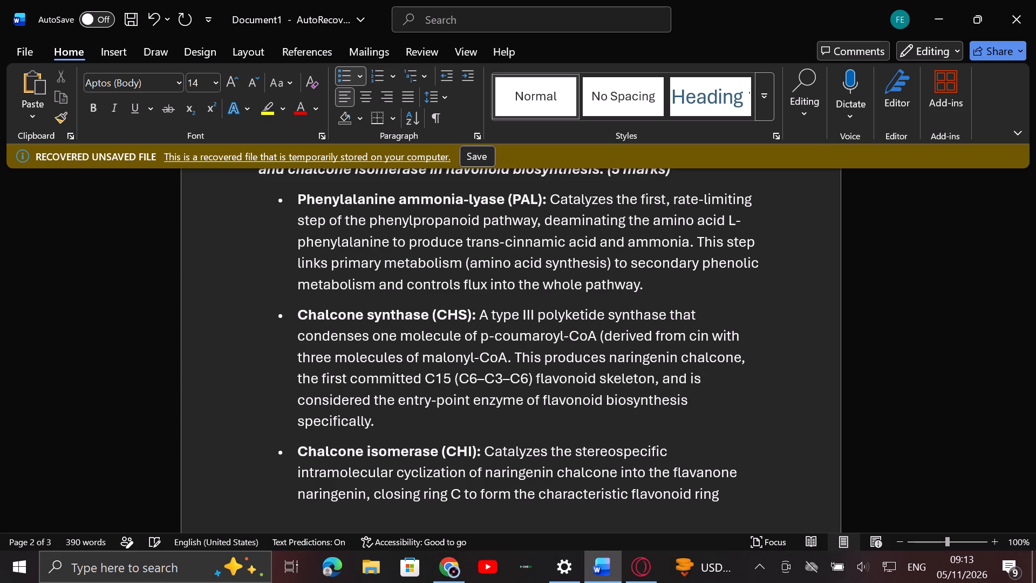
{"action": "key", "text": "BackSpace"}
{"action": "key", "text": "BackSpace"}
{"action": "key", "text": "BackSpace"}
{"action": "key", "text": "BackSpace"}
{"action": "key", "text": "BackSpace"}
{"action": "key", "text": "BackSpace"}
{"action": "key", "text": "BackSpace"}
{"action": "key", "text": "BackSpace"}
{"action": "key", "text": "BackSpace"}
{"action": "key", "text": "BackSpace"}
{"action": "key", "text": "BackSpace"}
{"action": "key", "text": "BackSpace"}
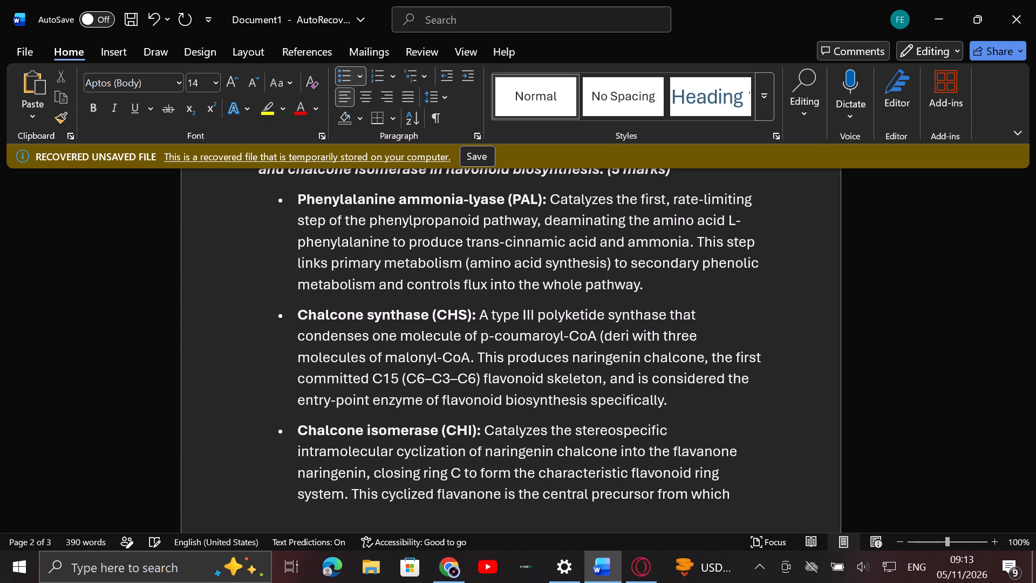
{"action": "key", "text": "BackSpace"}
{"action": "key", "text": "BackSpace"}
{"action": "key", "text": "BackSpace"}
{"action": "key", "text": "BackSpace"}
{"action": "key", "text": "BackSpace"}
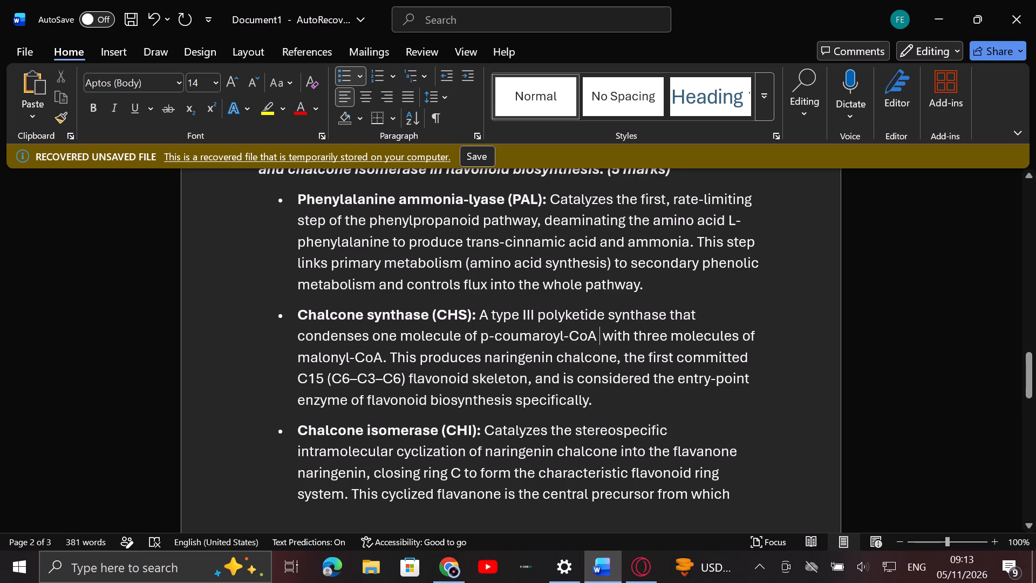
Look over the pasted question 3 answer through to its end on the following page.
{"action": "scroll", "coordinate": [619, 316], "scroll_direction": "down", "scroll_amount": 7}
{"action": "scroll", "coordinate": [619, 316], "scroll_direction": "down", "scroll_amount": 20}
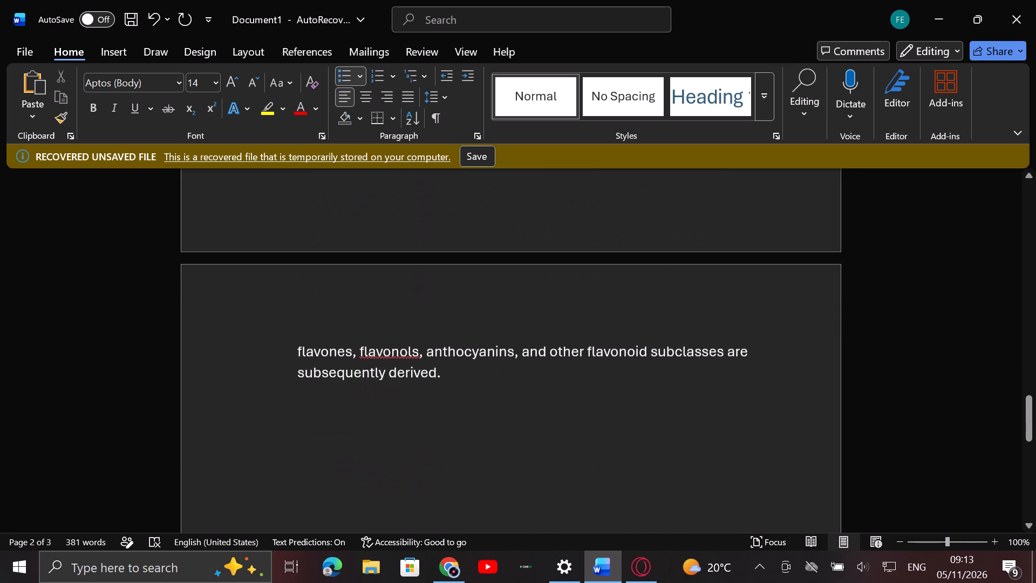
{"action": "scroll", "coordinate": [619, 316], "scroll_direction": "down", "scroll_amount": 5}
{"action": "scroll", "coordinate": [619, 316], "scroll_direction": "up", "scroll_amount": 11}
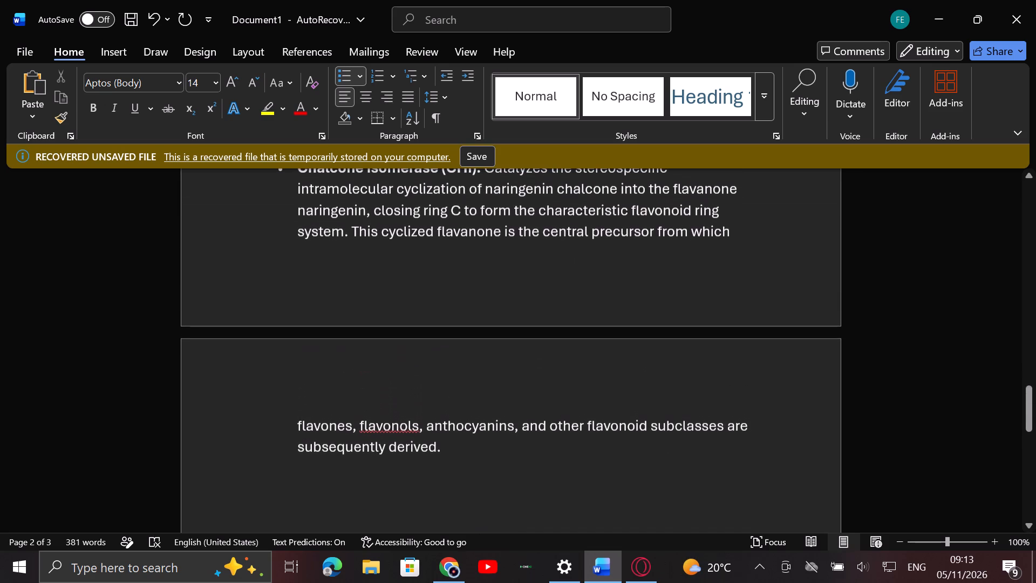
{"action": "scroll", "coordinate": [619, 316], "scroll_direction": "up", "scroll_amount": 2}
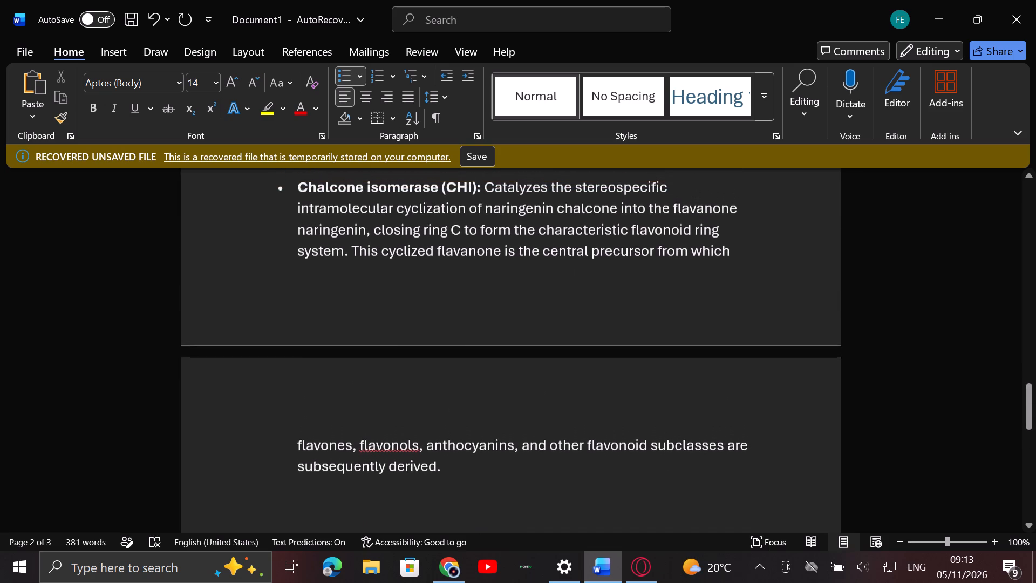
{"action": "scroll", "coordinate": [619, 316], "scroll_direction": "down", "scroll_amount": 6}
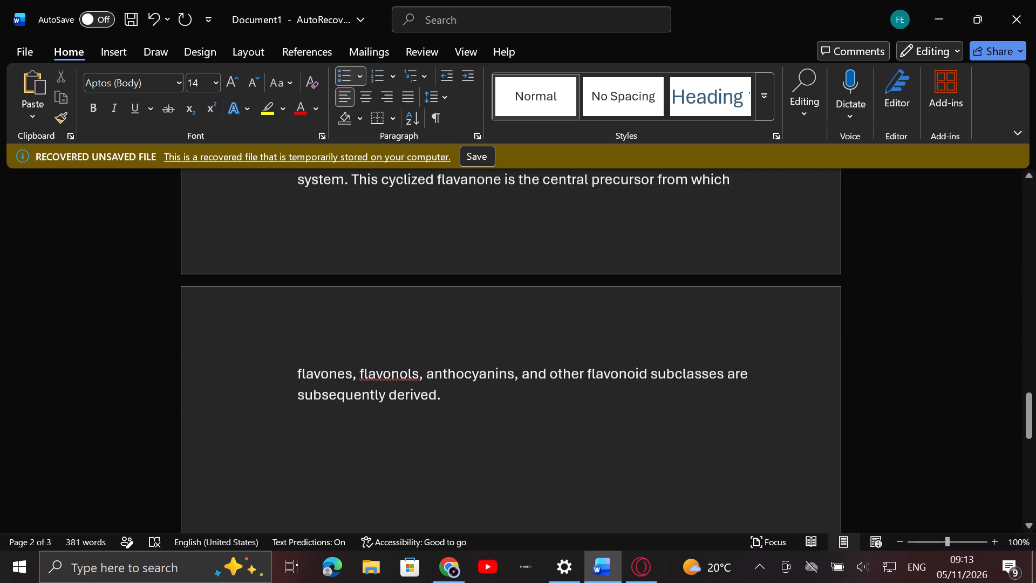
{"action": "left_click", "coordinate": [495, 411]}
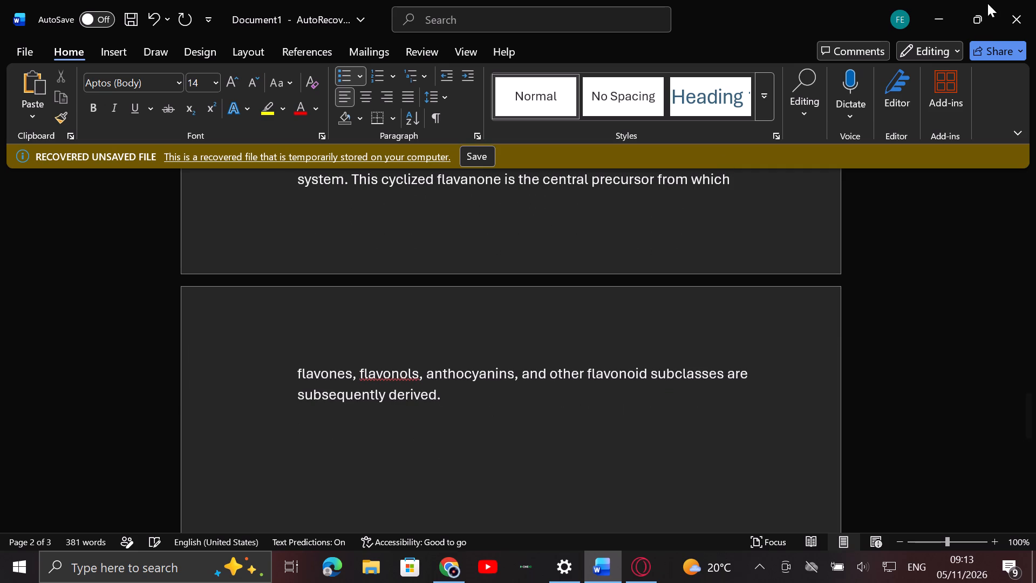
{"action": "scroll", "coordinate": [643, 315], "scroll_direction": "up", "scroll_amount": 20}
{"action": "scroll", "coordinate": [643, 315], "scroll_direction": "up", "scroll_amount": 18}
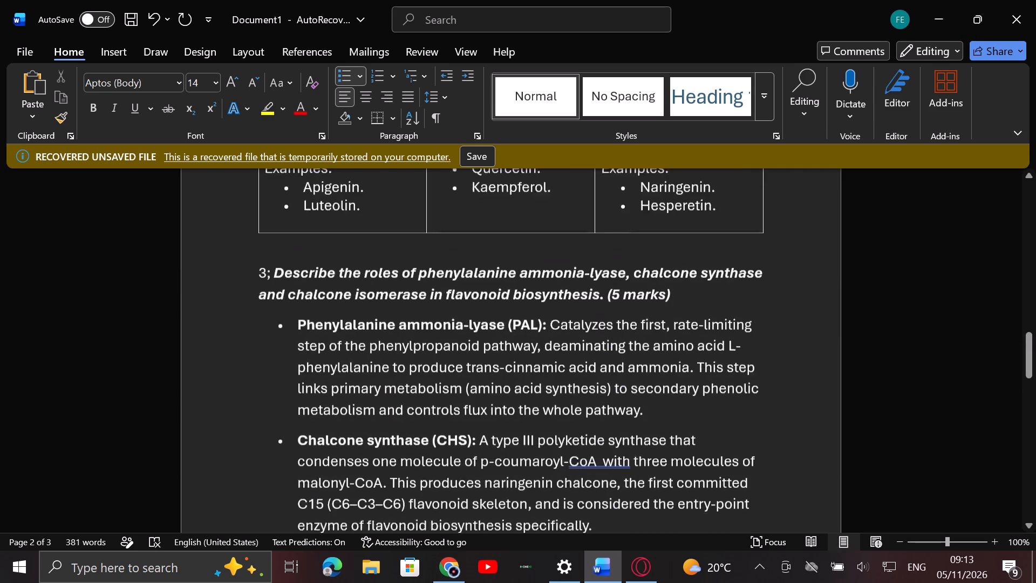
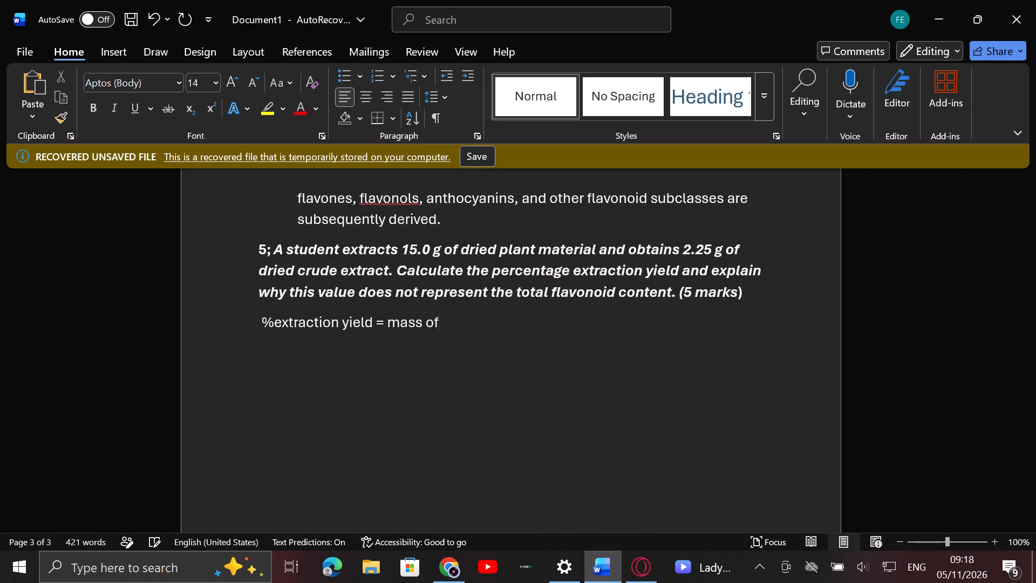
{"action": "key", "text": "space"}
{"action": "key", "text": "e"}
{"action": "type", "text": "xtract"}
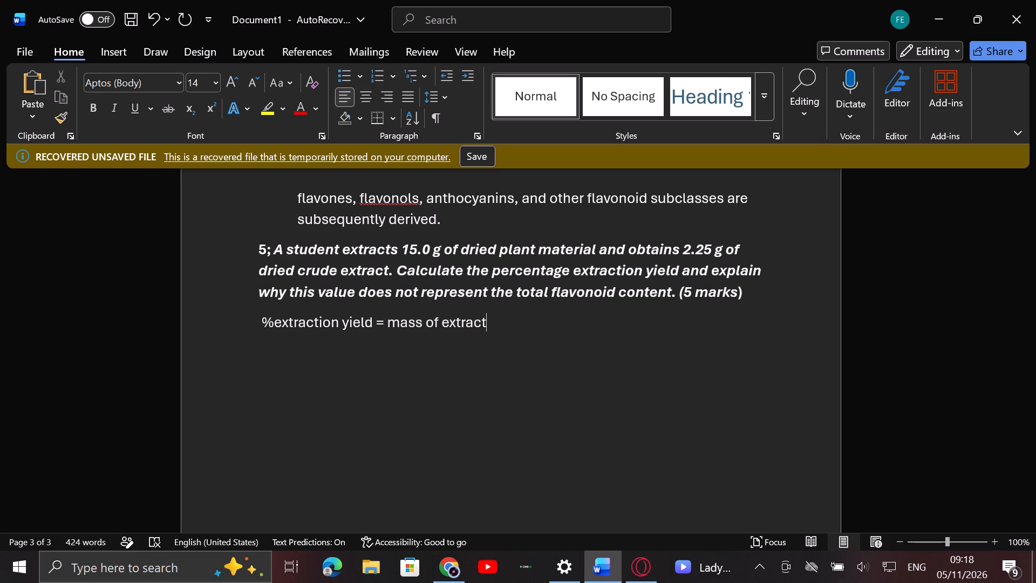
{"action": "key", "text": "space"}
{"action": "key", "text": "shift+question"}
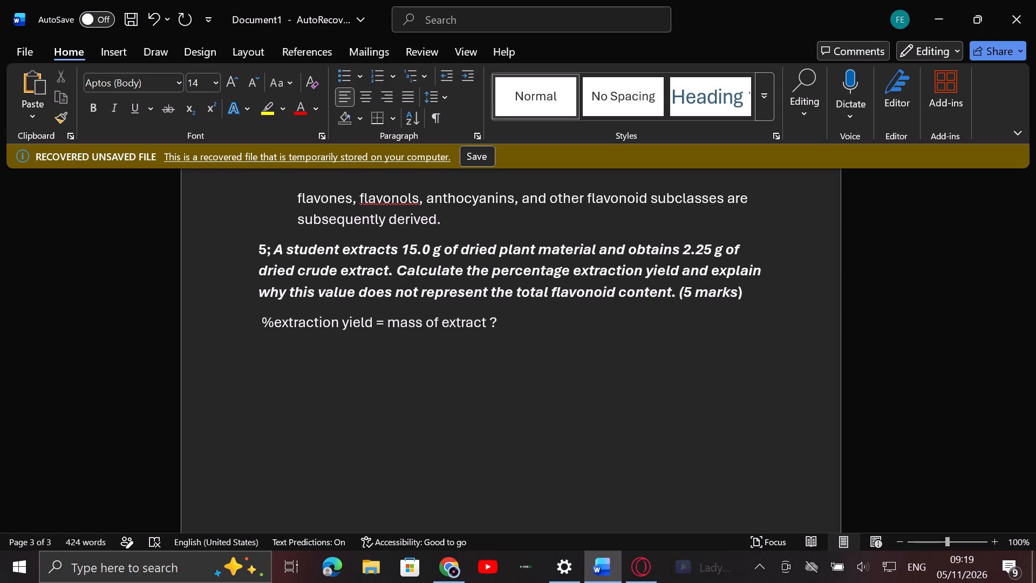
{"action": "key", "text": "BackSpace"}
{"action": "key", "text": "slash"}
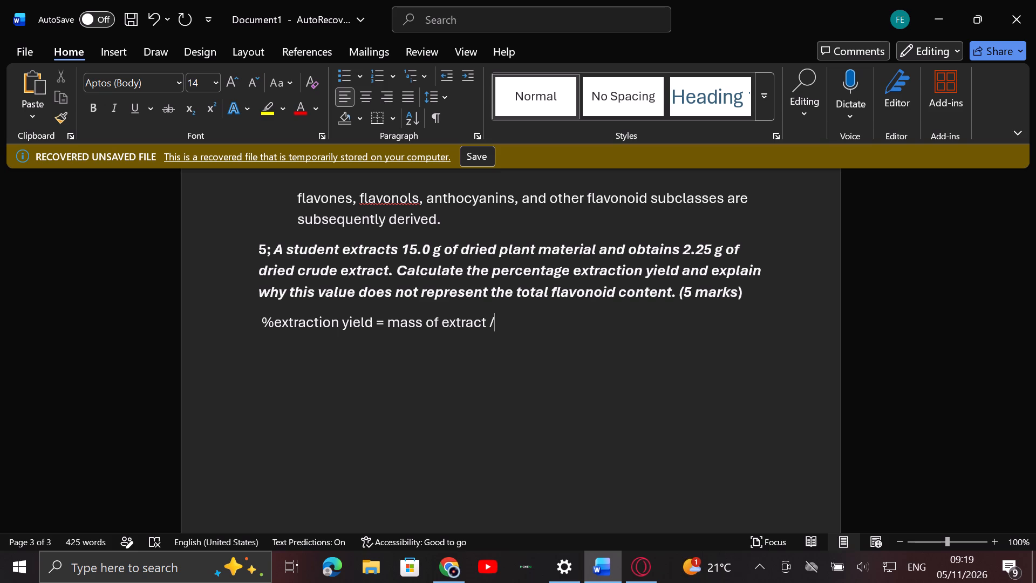
{"action": "key", "text": "BackSpace"}
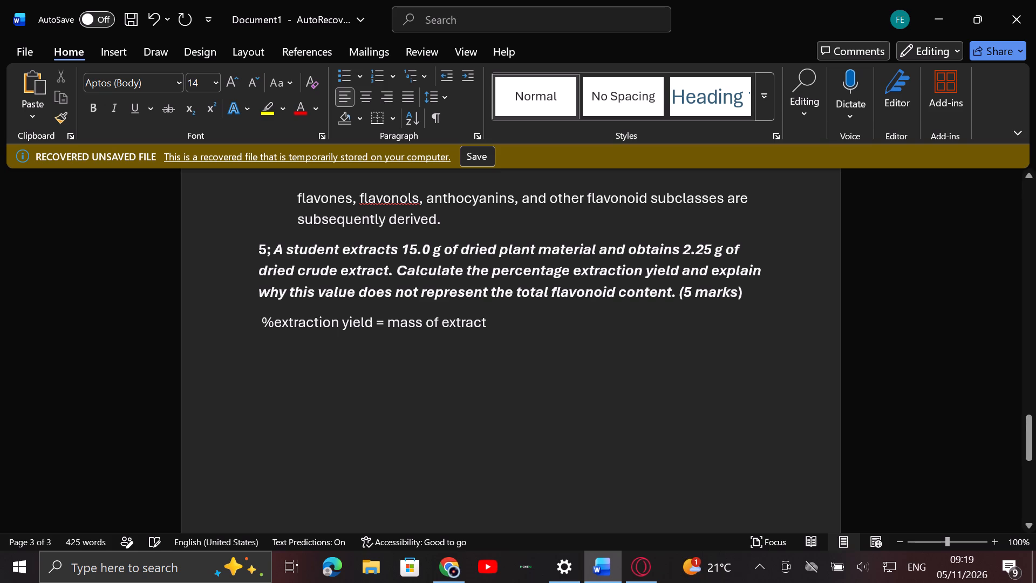
{"action": "left_click", "coordinate": [126, 53]}
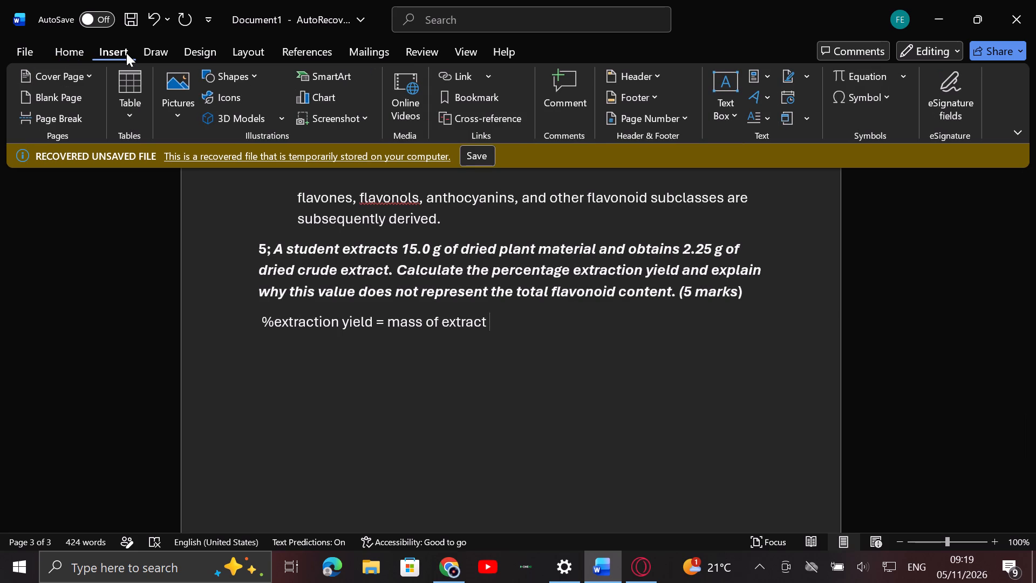
{"action": "left_click", "coordinate": [884, 100]}
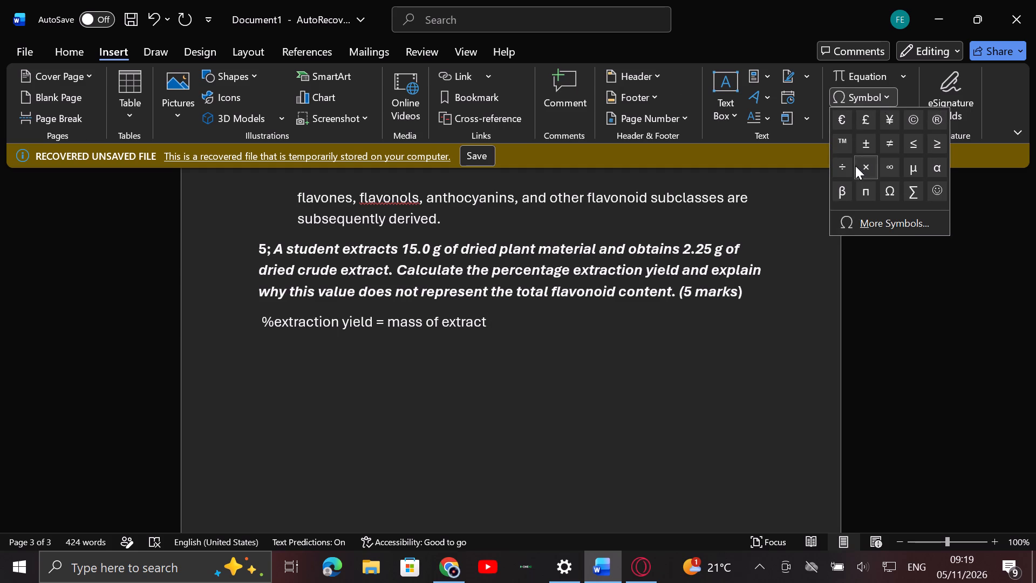
{"action": "left_click", "coordinate": [844, 171]}
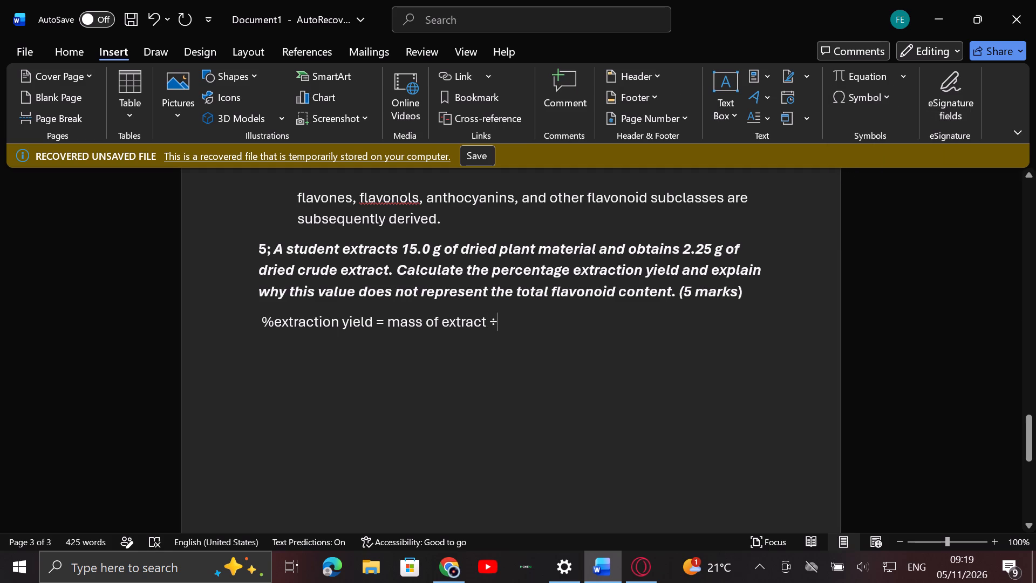
{"action": "left_click", "coordinate": [452, 558]}
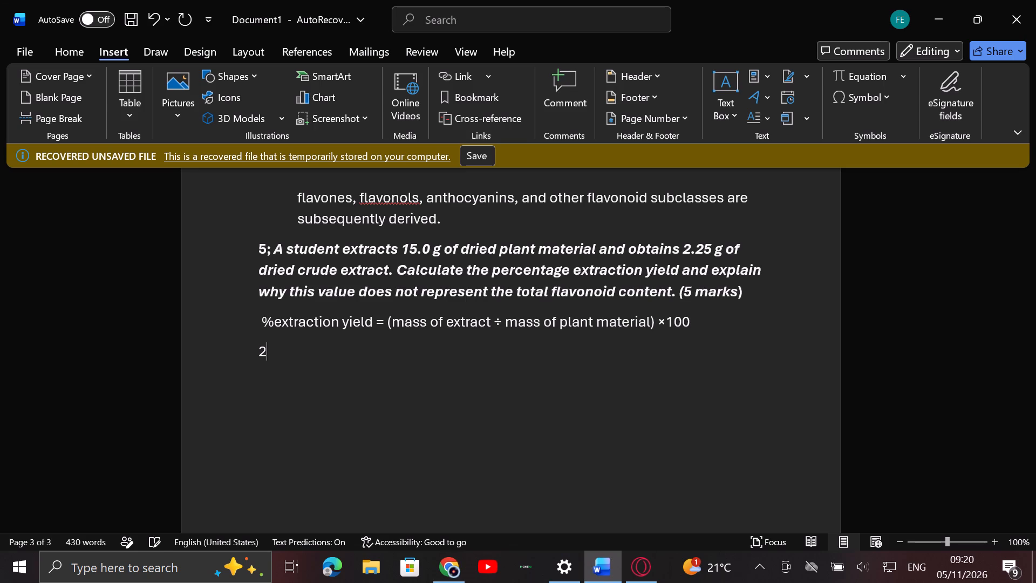
{"action": "type", "text": ".25"}
{"action": "key", "text": "j"}
{"action": "key", "text": "BackSpace"}
{"action": "key", "text": "g"}
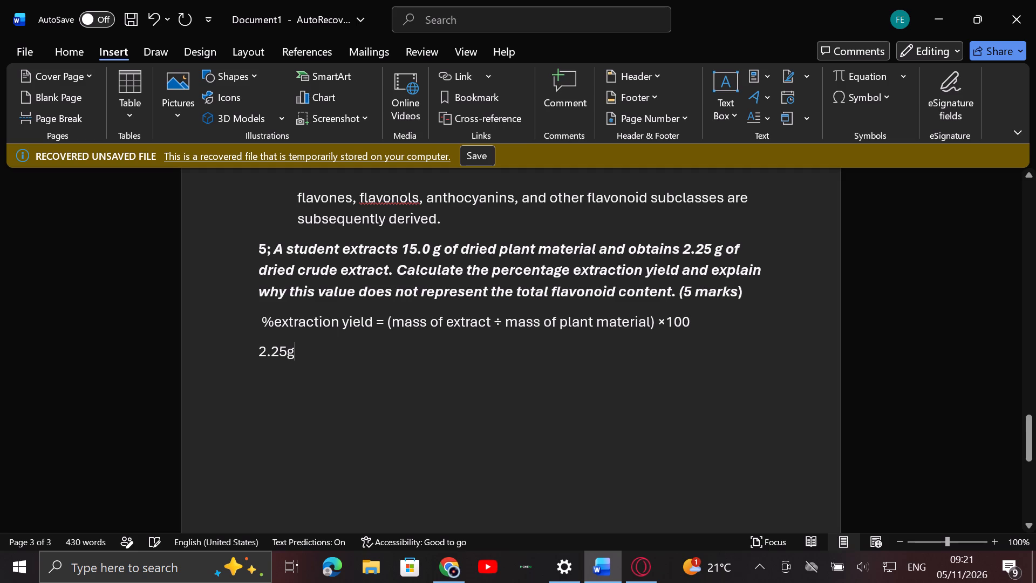
{"action": "left_click", "coordinate": [862, 106]}
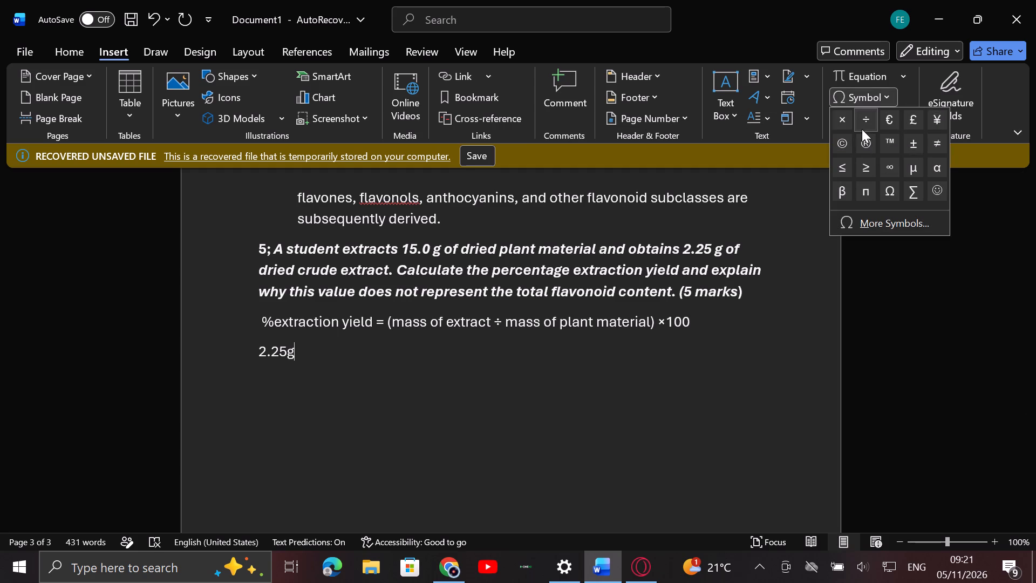
{"action": "left_click", "coordinate": [862, 129]}
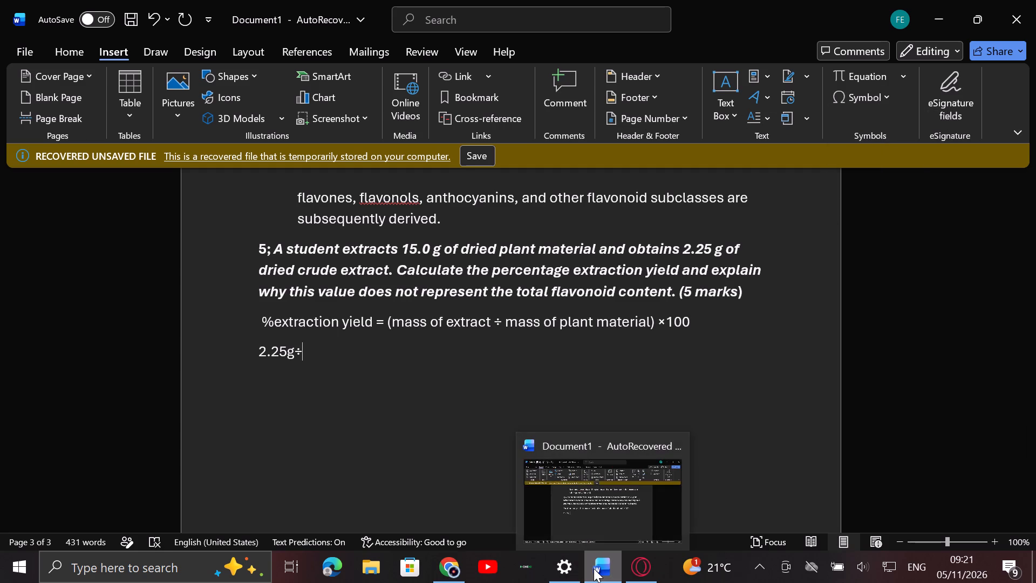
Consult the calculation in the Claude chat again and enter "25.0g" after the ÷ symbol in Word.
{"action": "left_click", "coordinate": [449, 575]}
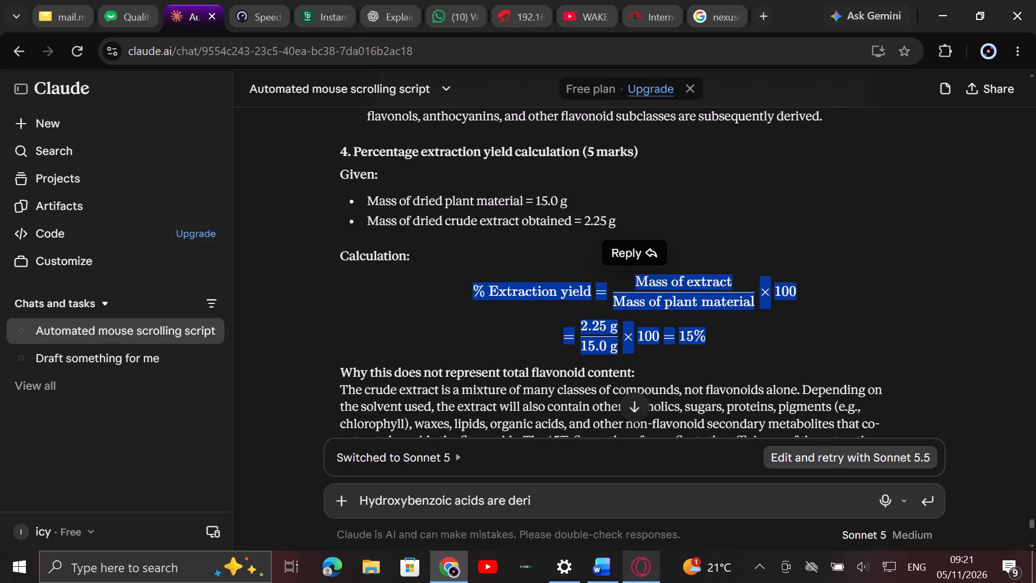
{"action": "left_click", "coordinate": [614, 573]}
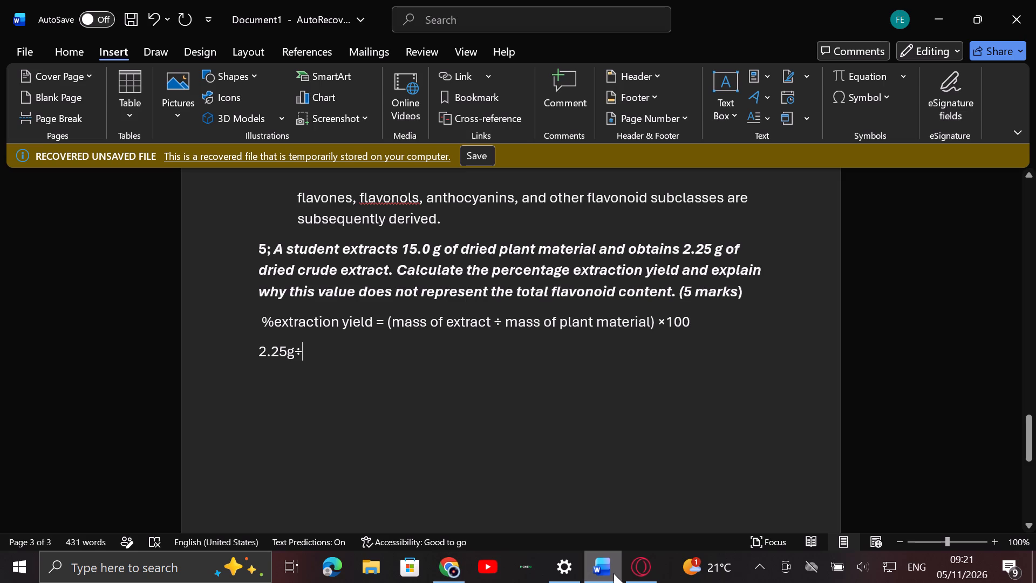
{"action": "type", "text": "25"}
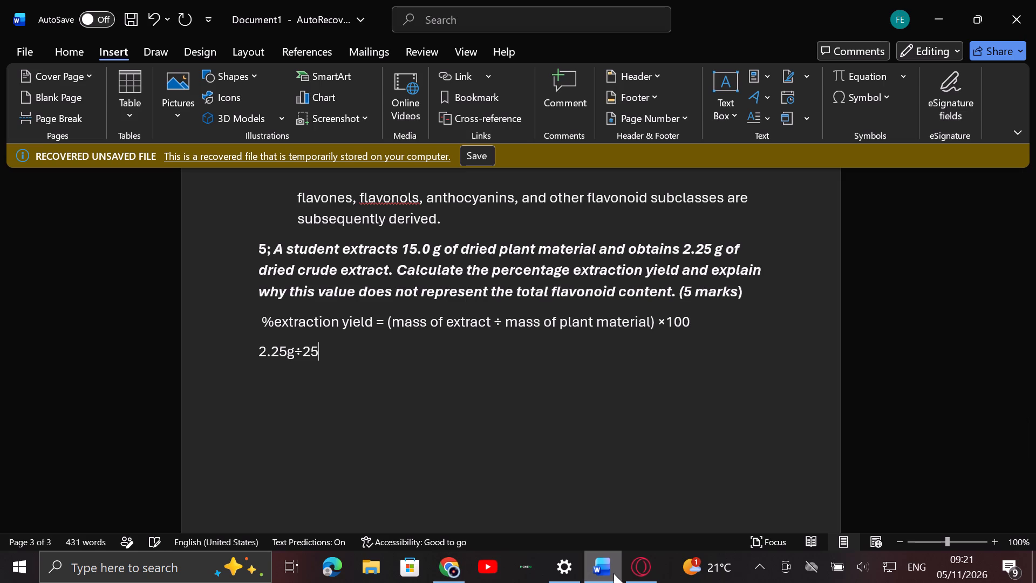
{"action": "type", "text": ".0"}
{"action": "key", "text": "g"}
Enclose "2.25g÷25.0g" in parentheses.
{"action": "key", "text": "shift+parenright"}
{"action": "left_click", "coordinate": [258, 349]}
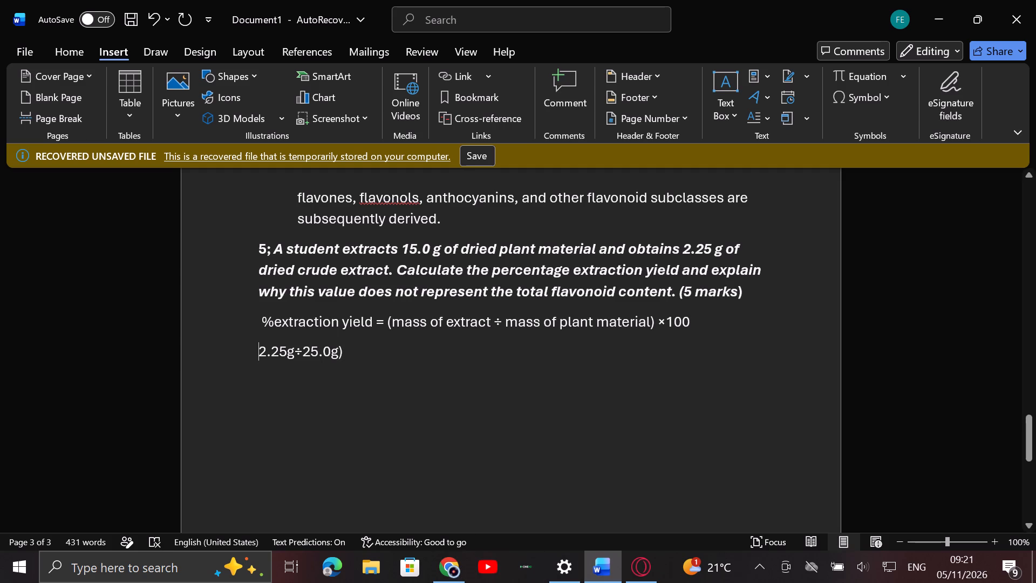
{"action": "key", "text": "shift+parenleft"}
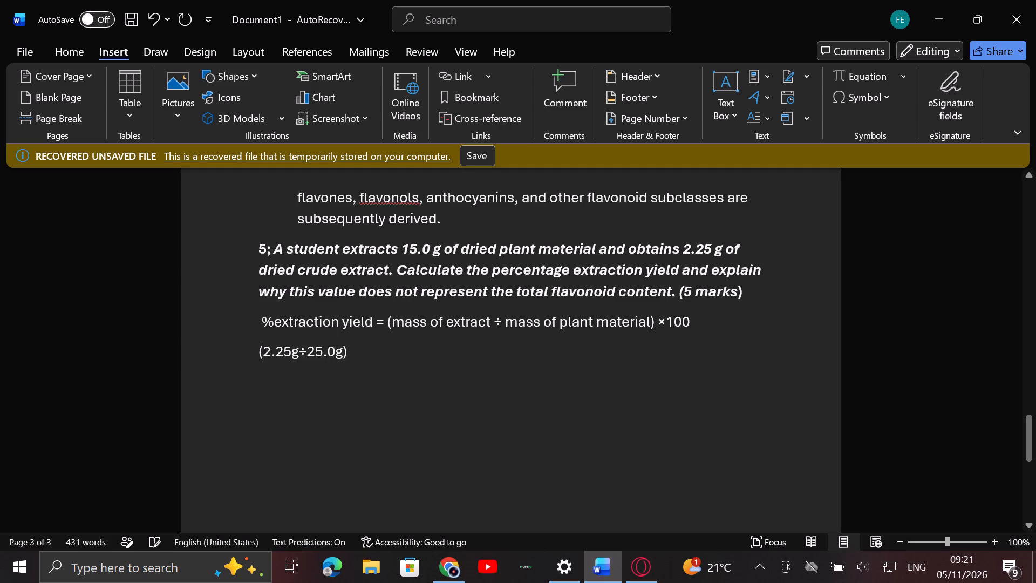
Complete the calculation line with "×100= 15%" after the closing parenthesis, using the × symbol, and start a new line.
{"action": "left_click", "coordinate": [373, 351]}
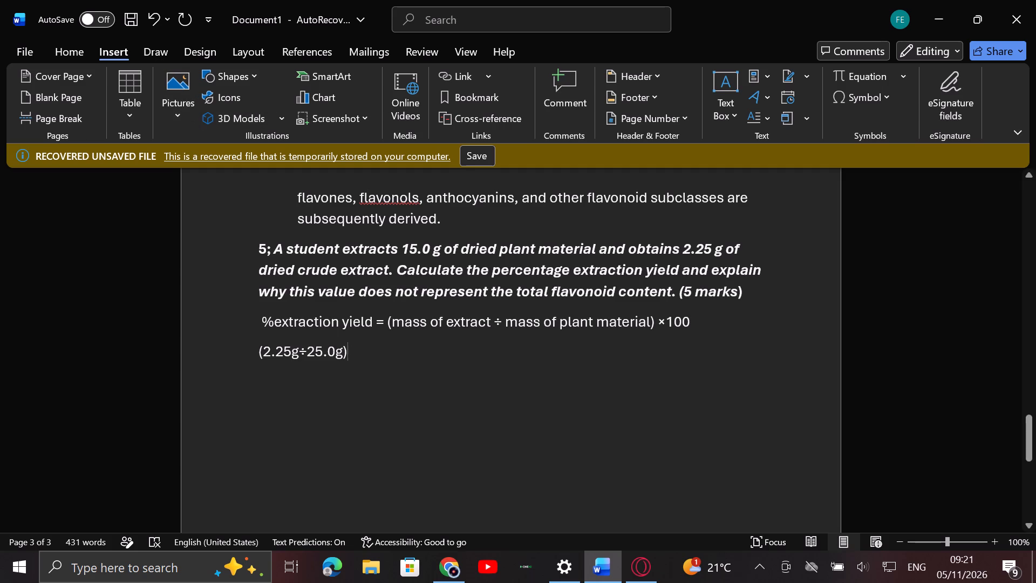
{"action": "left_click", "coordinate": [861, 97]}
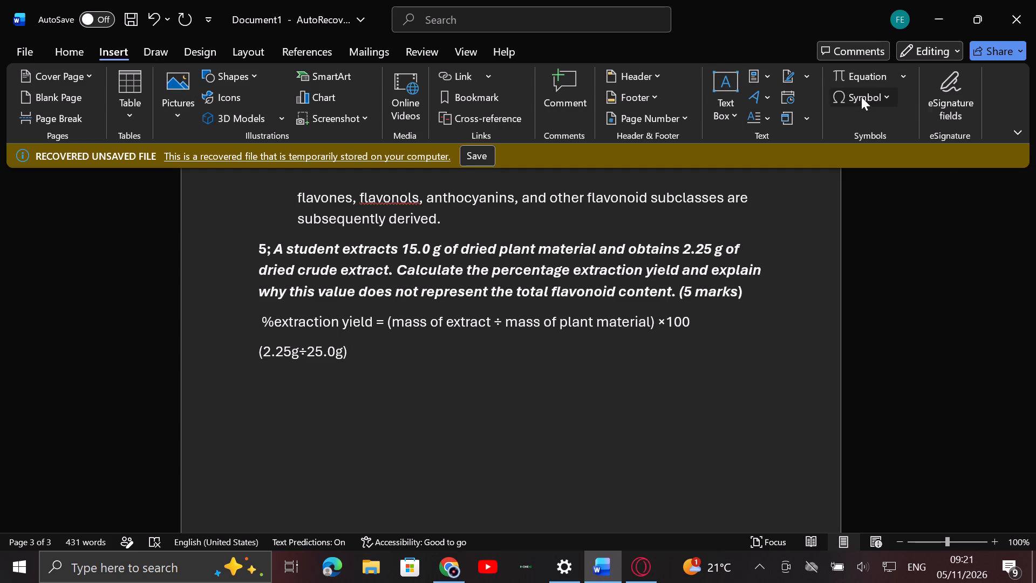
{"action": "left_click", "coordinate": [872, 129]}
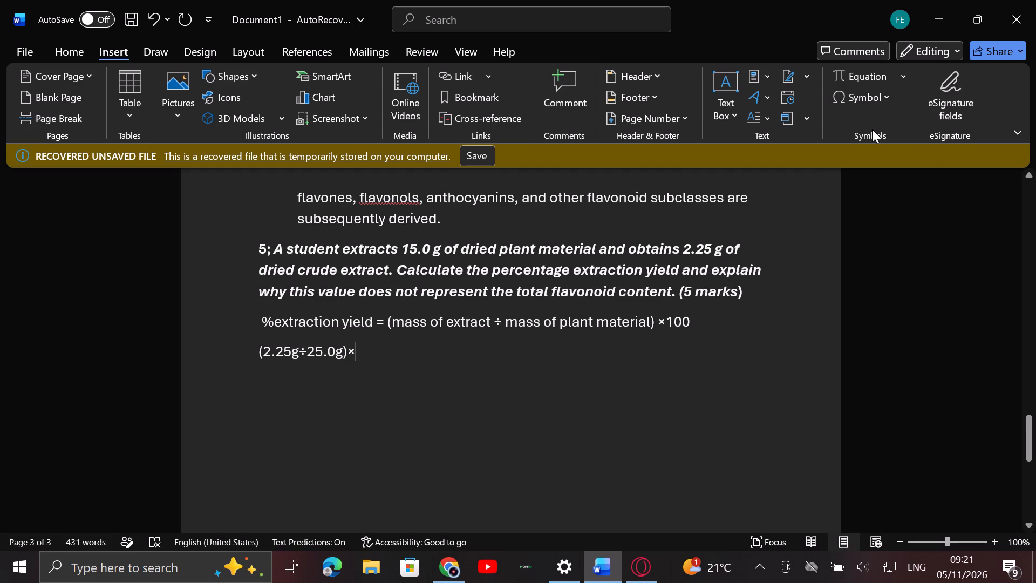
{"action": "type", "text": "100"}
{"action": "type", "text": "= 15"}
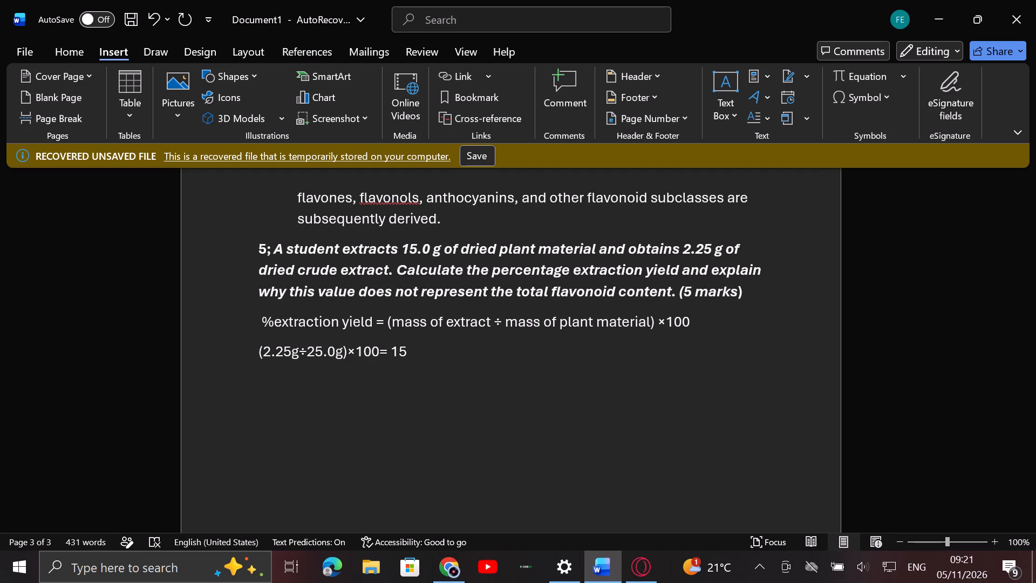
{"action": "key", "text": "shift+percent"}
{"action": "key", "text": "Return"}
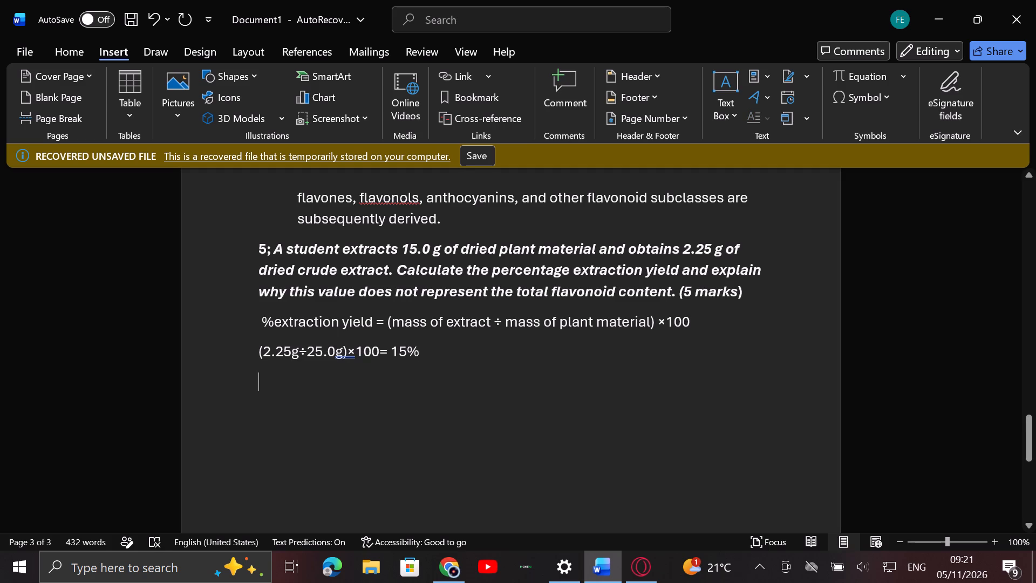
Leave a blank line below the calculation and enter the question number "6; ", deleting any surplus digits.
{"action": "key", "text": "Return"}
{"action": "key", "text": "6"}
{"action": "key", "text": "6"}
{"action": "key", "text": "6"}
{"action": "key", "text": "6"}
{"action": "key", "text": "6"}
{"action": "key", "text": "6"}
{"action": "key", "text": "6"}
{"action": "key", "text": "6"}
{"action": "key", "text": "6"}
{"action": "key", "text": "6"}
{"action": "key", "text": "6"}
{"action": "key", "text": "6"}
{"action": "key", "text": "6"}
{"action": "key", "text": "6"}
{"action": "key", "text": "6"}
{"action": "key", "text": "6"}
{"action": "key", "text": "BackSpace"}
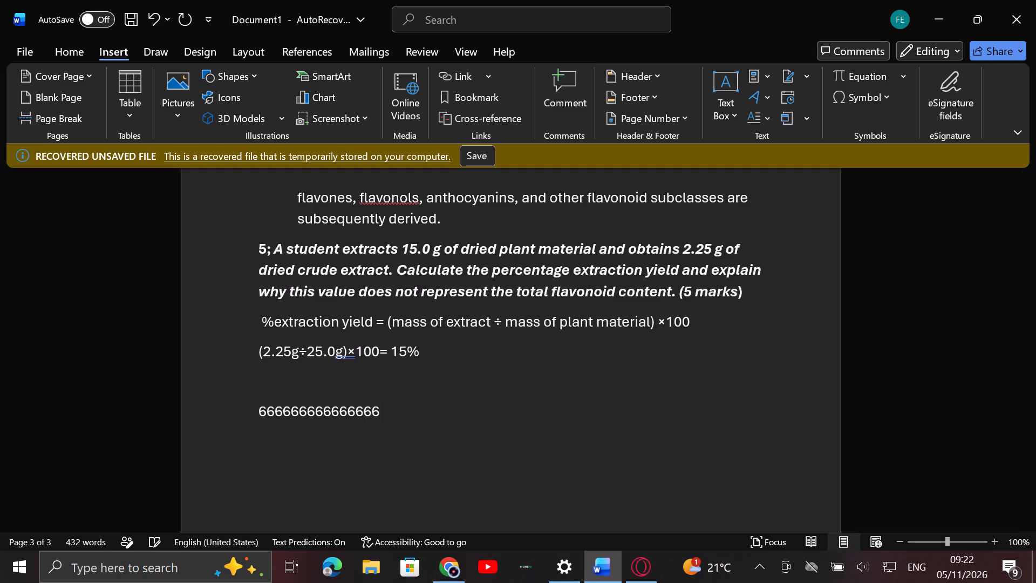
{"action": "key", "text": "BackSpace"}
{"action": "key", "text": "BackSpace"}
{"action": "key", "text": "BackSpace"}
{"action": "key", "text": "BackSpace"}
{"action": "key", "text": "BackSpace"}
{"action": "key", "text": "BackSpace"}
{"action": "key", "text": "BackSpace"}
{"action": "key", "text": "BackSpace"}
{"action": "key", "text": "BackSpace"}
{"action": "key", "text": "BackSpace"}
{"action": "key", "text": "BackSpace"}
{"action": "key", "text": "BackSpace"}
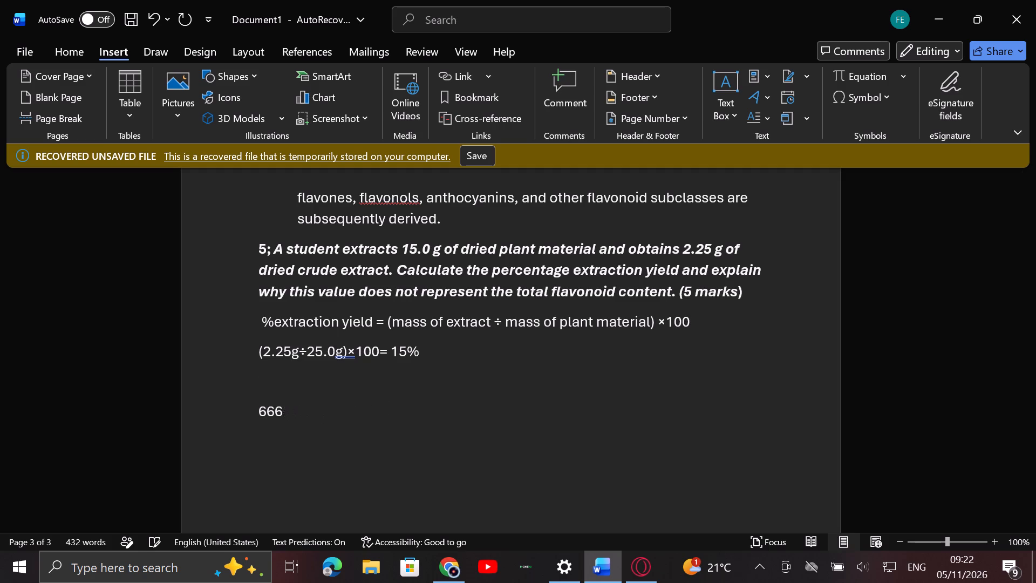
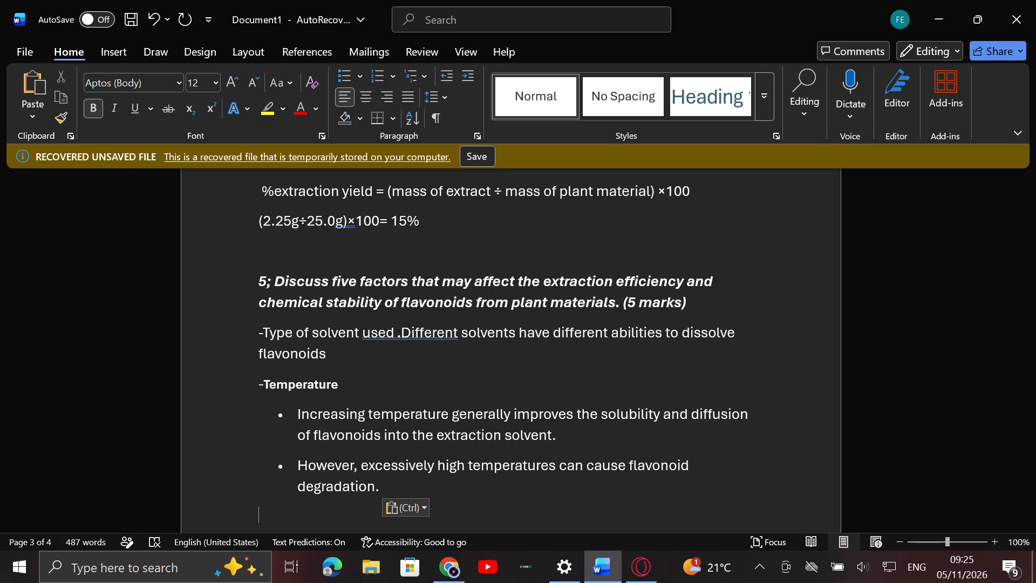
Remove the bullet before "However, excessively high temperatures" and join that sentence onto the end of the preceding bullet.
{"action": "left_click", "coordinate": [295, 467]}
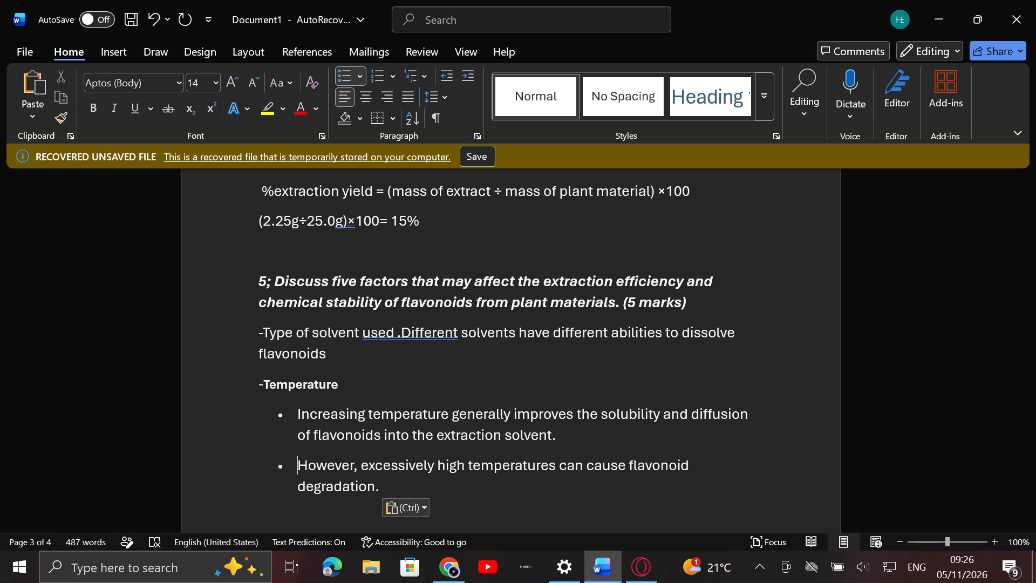
{"action": "left_click", "coordinate": [295, 467]}
{"action": "key", "text": "BackSpace"}
{"action": "key", "text": "BackSpace"}
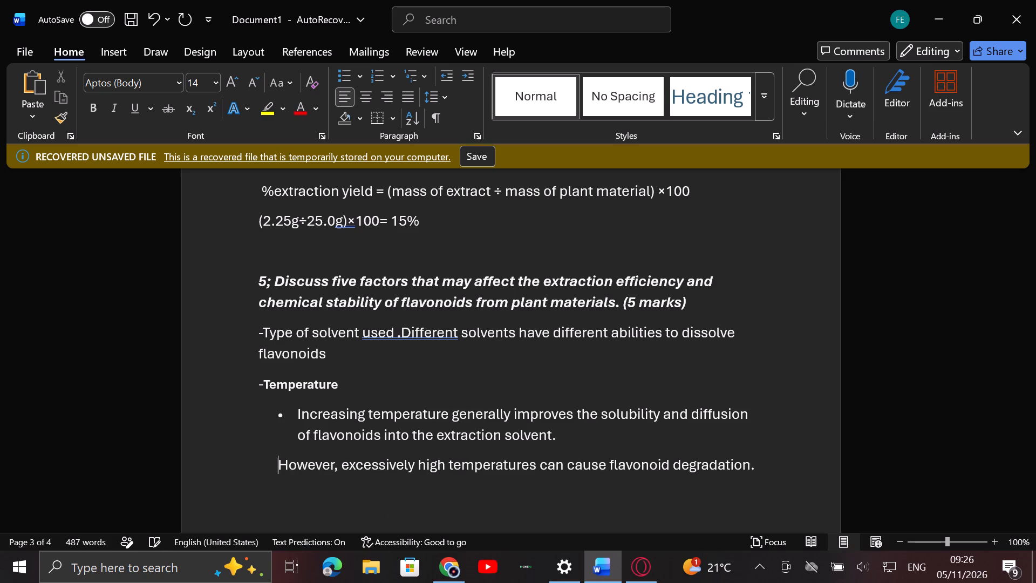
{"action": "key", "text": "BackSpace"}
{"action": "key", "text": "BackSpace"}
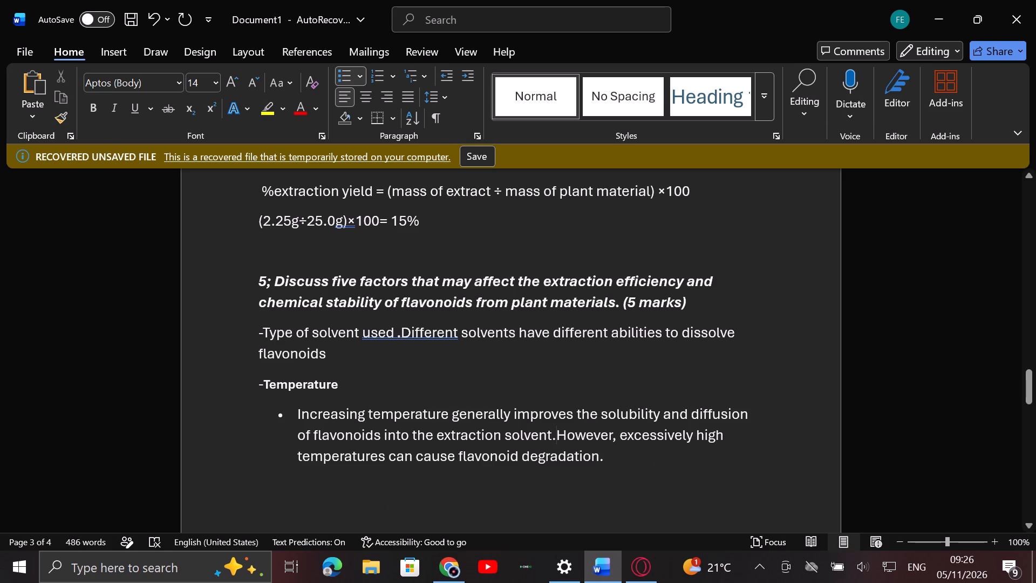
Remove the remaining temperature bullet and join its text onto the "Temperature" line, separated by a space.
{"action": "left_click", "coordinate": [296, 422]}
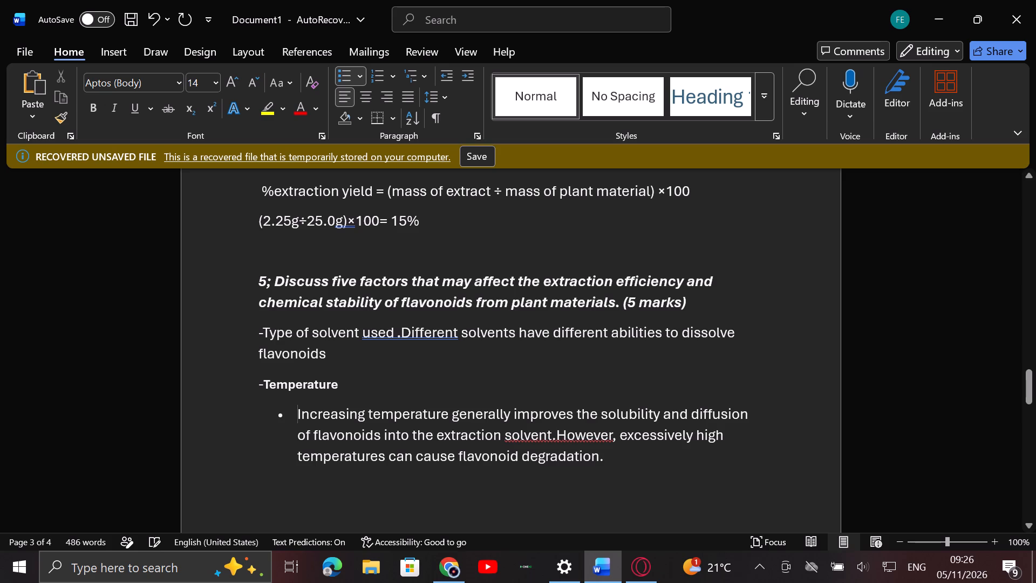
{"action": "key", "text": "BackSpace"}
{"action": "key", "text": "BackSpace"}
{"action": "key", "text": "BackSpace"}
{"action": "key", "text": "space"}
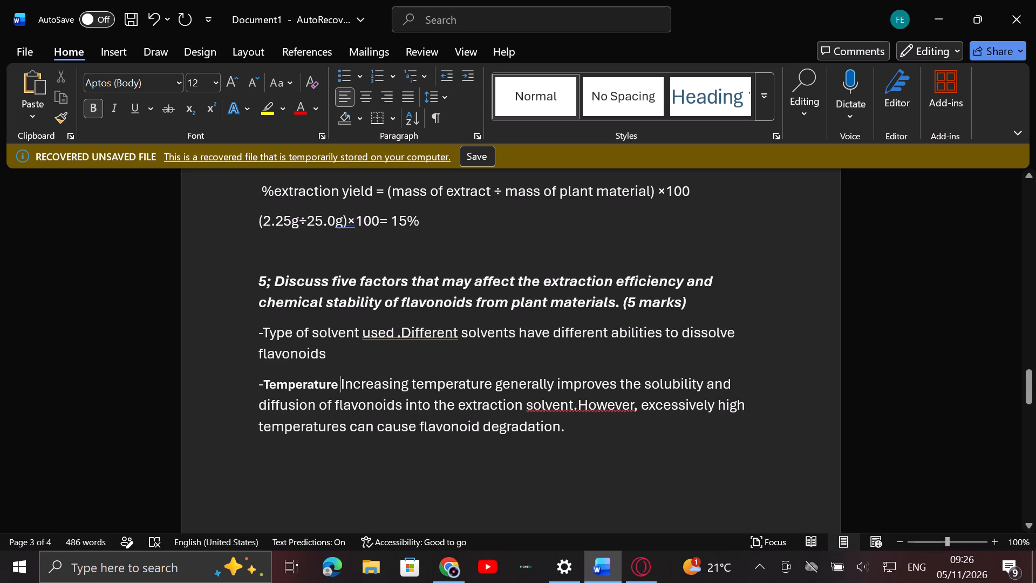
Remove the bold from the word "Temperature" after the dash and set its font size to 14.
{"action": "left_click_drag", "start_coordinate": [338, 387], "coordinate": [274, 364]}
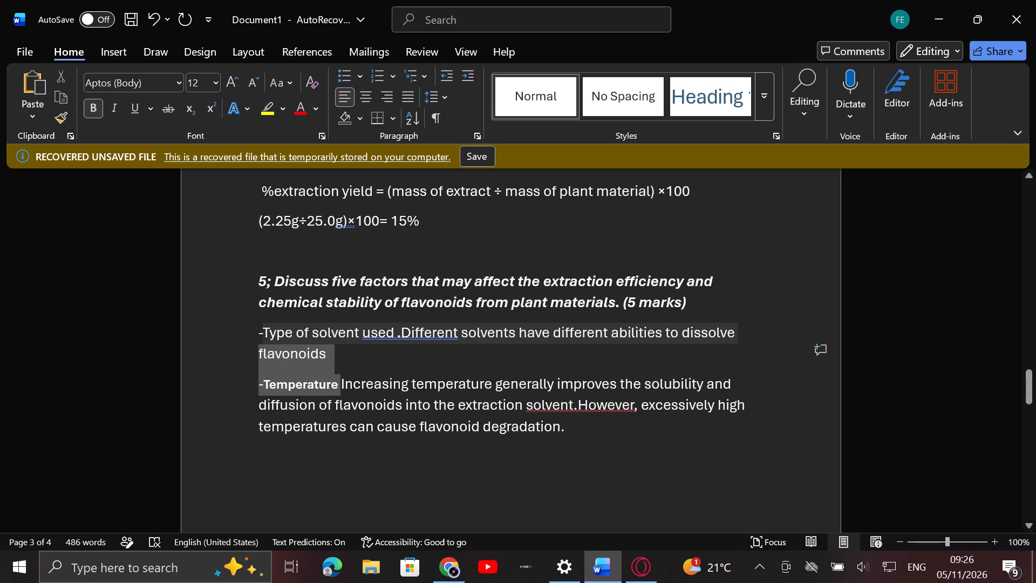
{"action": "left_click_drag", "start_coordinate": [274, 364], "coordinate": [265, 387]}
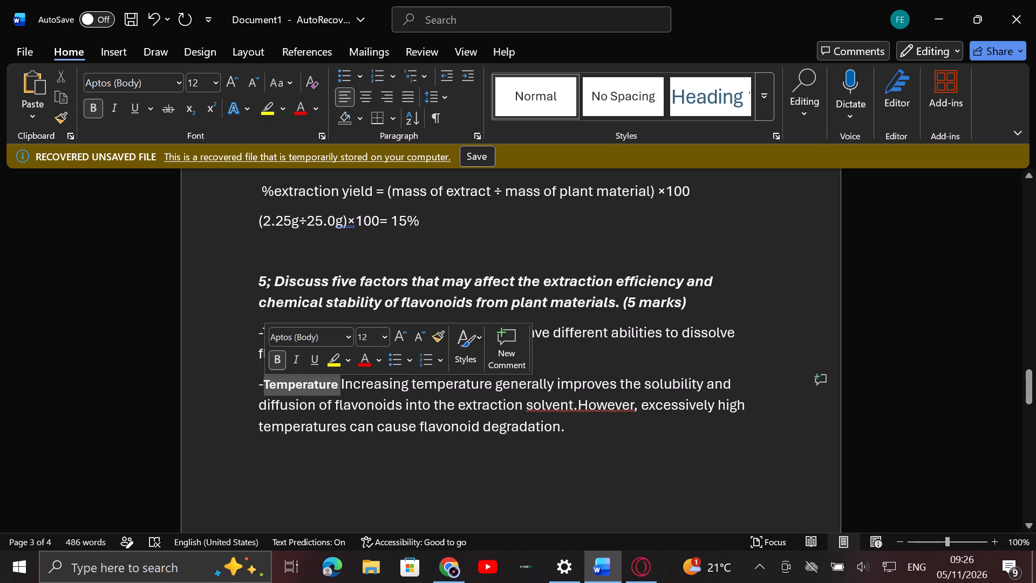
{"action": "left_click", "coordinate": [96, 116]}
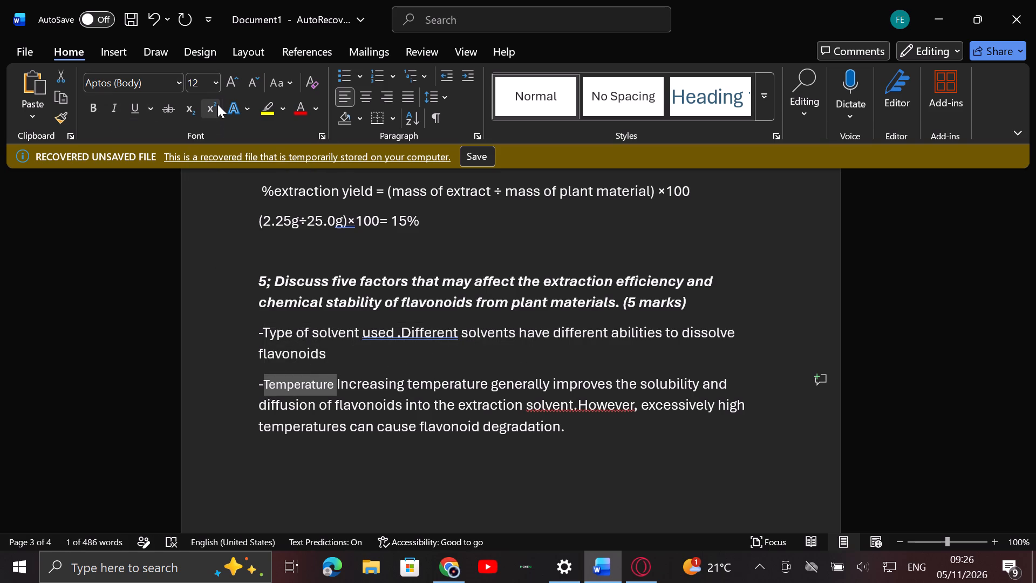
{"action": "left_click", "coordinate": [202, 84]}
{"action": "left_click", "coordinate": [220, 84]}
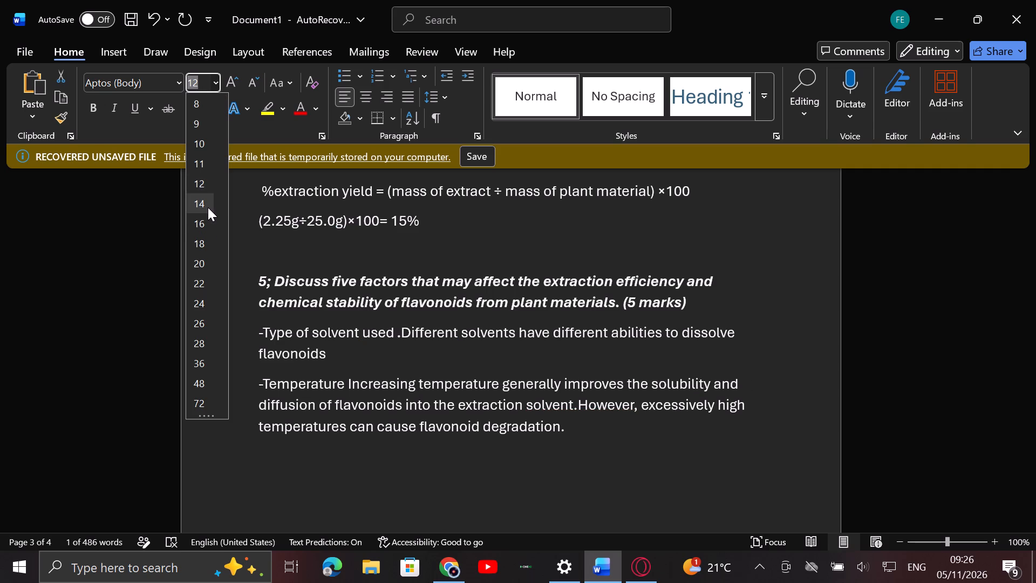
{"action": "left_click", "coordinate": [208, 207]}
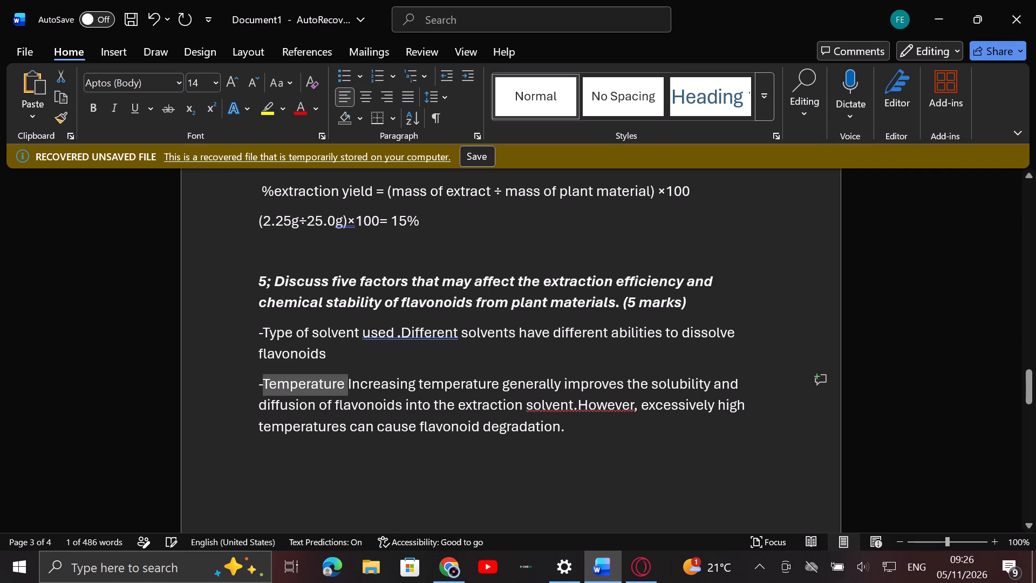
{"action": "left_click", "coordinate": [568, 429]}
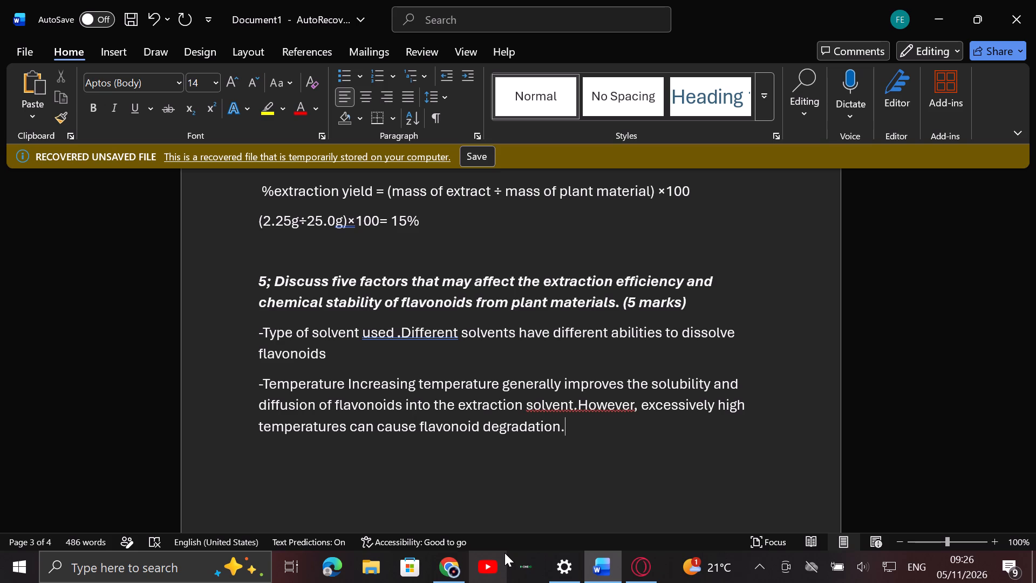
{"action": "key", "text": "Return"}
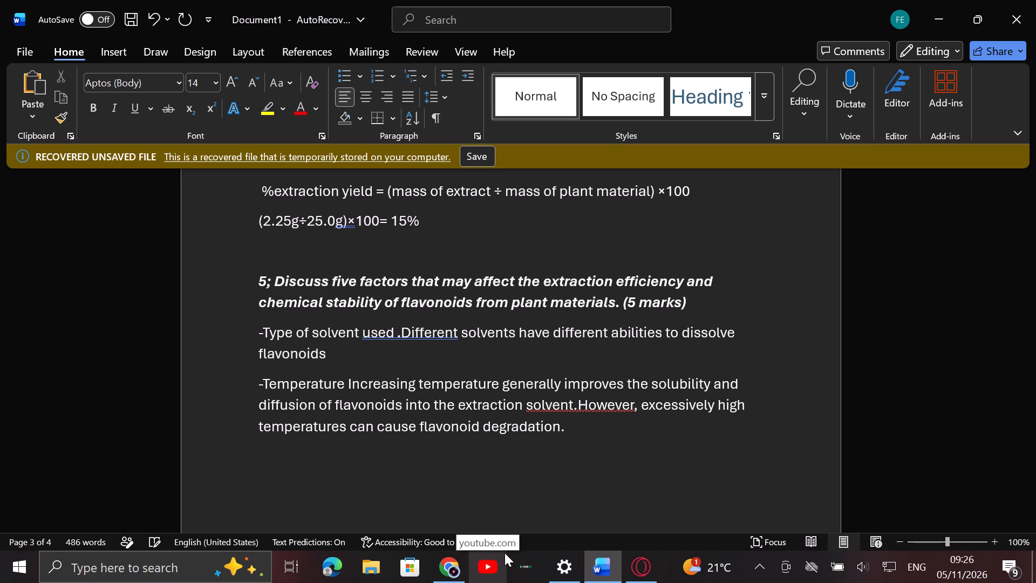
{"action": "key", "text": "minus"}
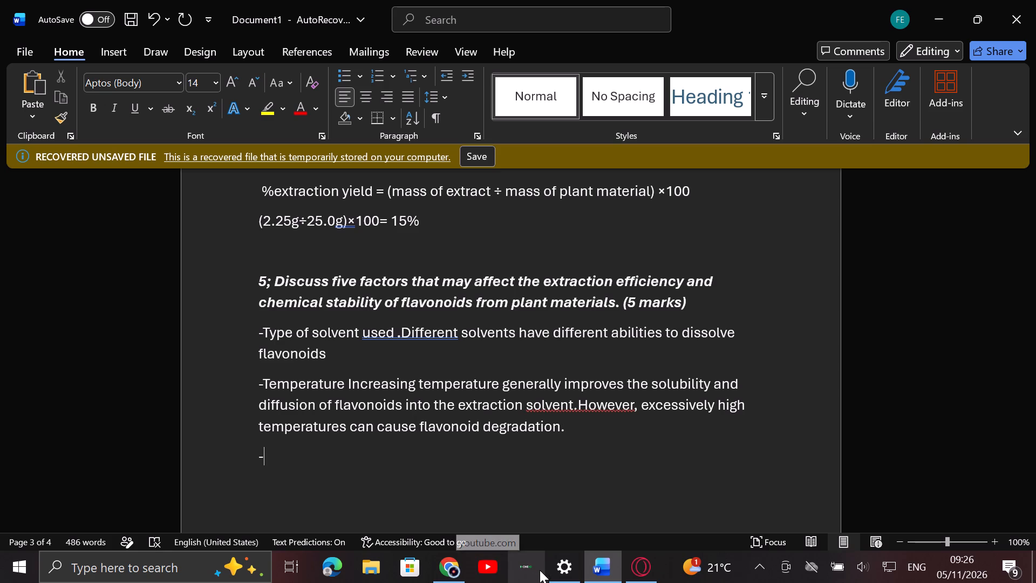
{"action": "left_click", "coordinate": [460, 568]}
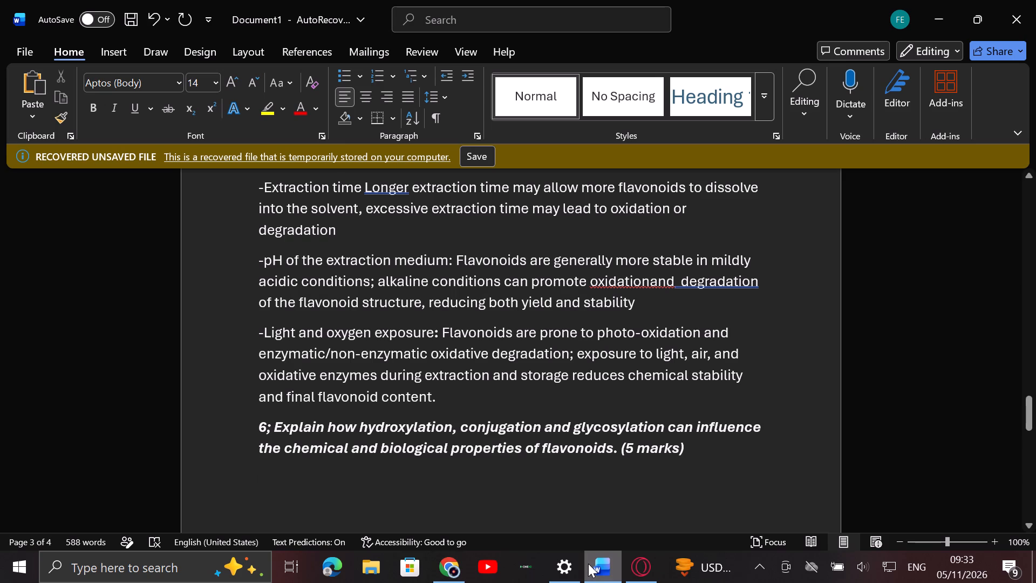
{"action": "left_click", "coordinate": [115, 52]}
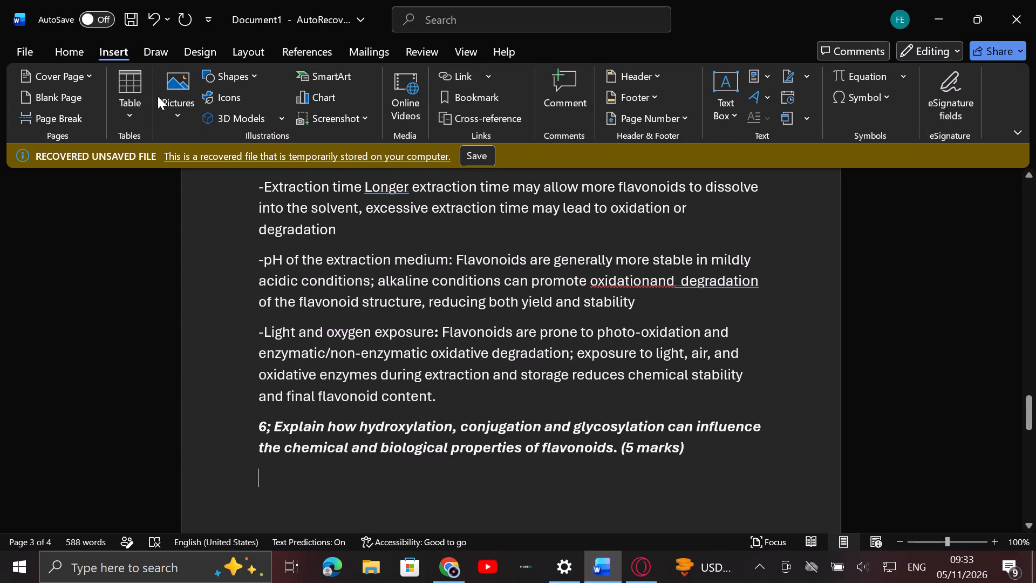
{"action": "left_click", "coordinate": [139, 82]}
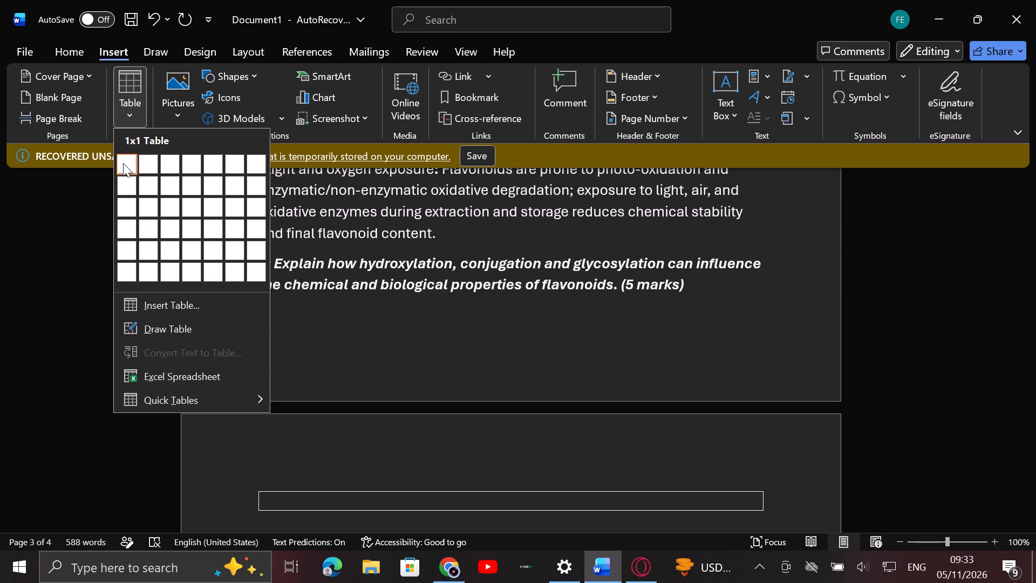
{"action": "left_click_drag", "start_coordinate": [123, 163], "coordinate": [132, 163]}
{"action": "left_click_drag", "start_coordinate": [132, 163], "coordinate": [162, 169]}
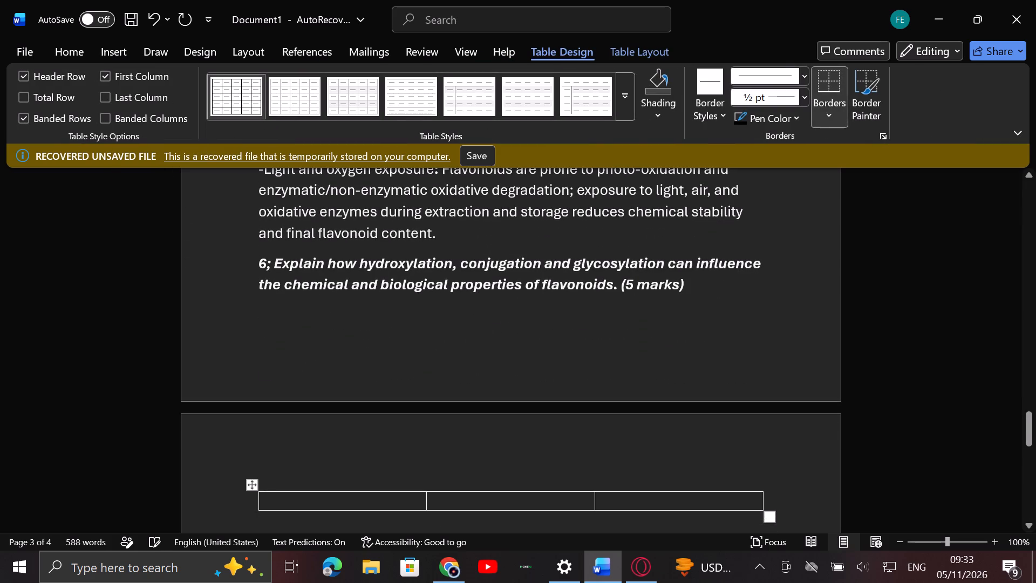
Stretch the new table's single row downward so its three cells become tall columns filling much of the page.
{"action": "scroll", "coordinate": [358, 422], "scroll_direction": "down", "scroll_amount": 7}
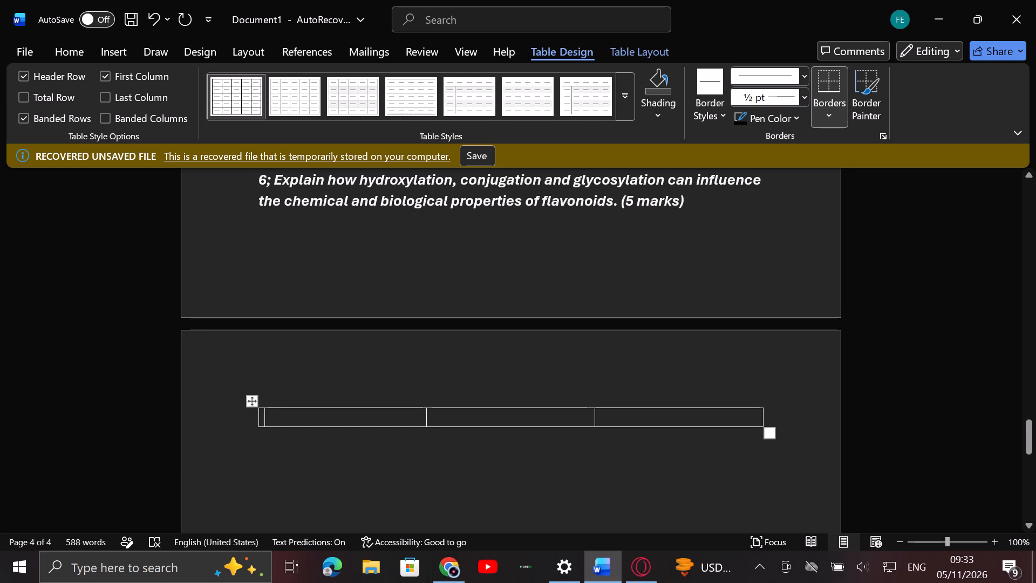
{"action": "left_click", "coordinate": [352, 397]}
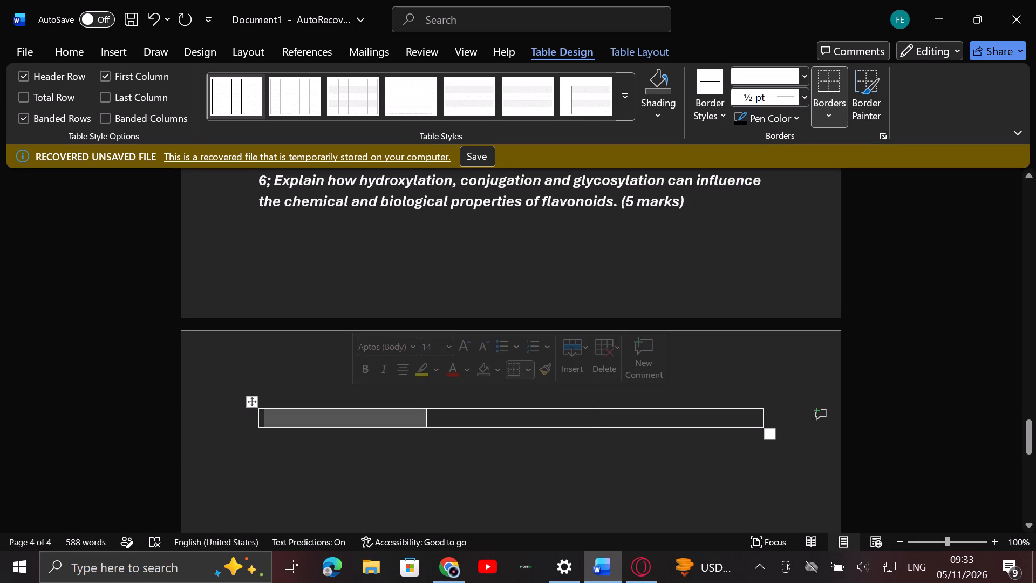
{"action": "left_click_drag", "start_coordinate": [389, 425], "coordinate": [394, 477]}
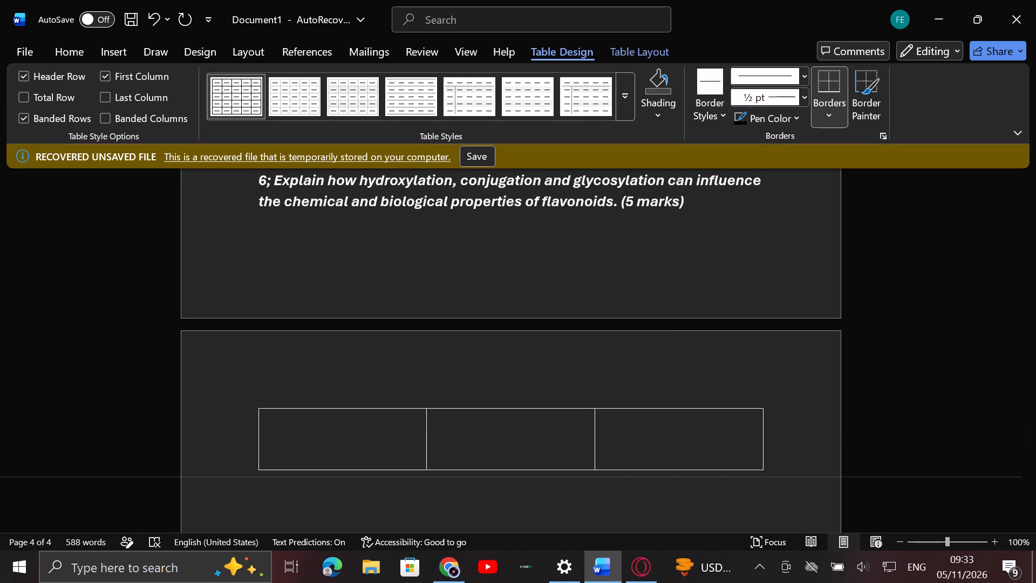
{"action": "left_click_drag", "start_coordinate": [394, 477], "coordinate": [400, 544]}
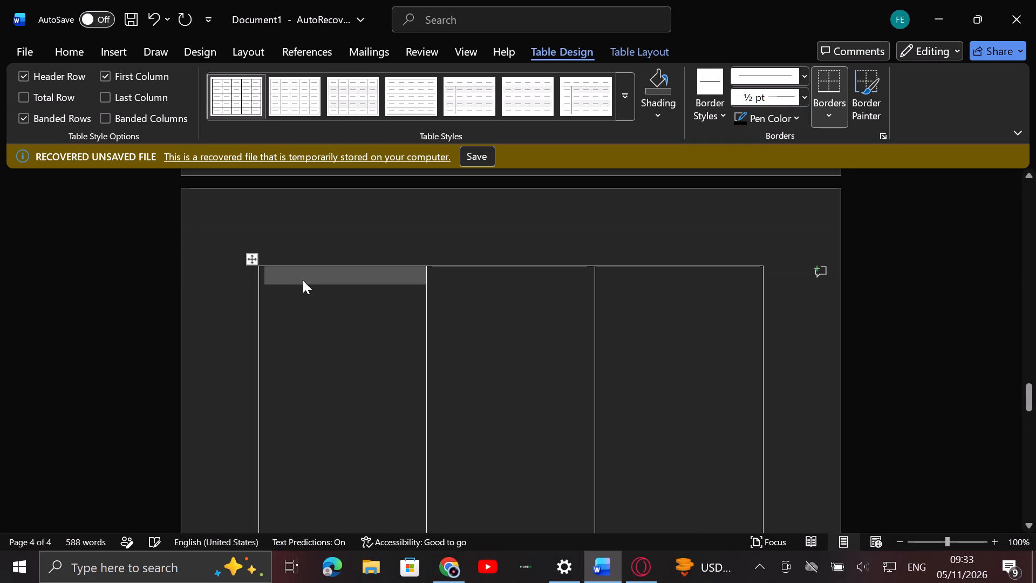
{"action": "left_click", "coordinate": [303, 280]}
{"action": "scroll", "coordinate": [275, 268], "scroll_direction": "up", "scroll_amount": 3}
{"action": "left_click", "coordinate": [299, 310]}
{"action": "scroll", "coordinate": [299, 310], "scroll_direction": "up", "scroll_amount": 14}
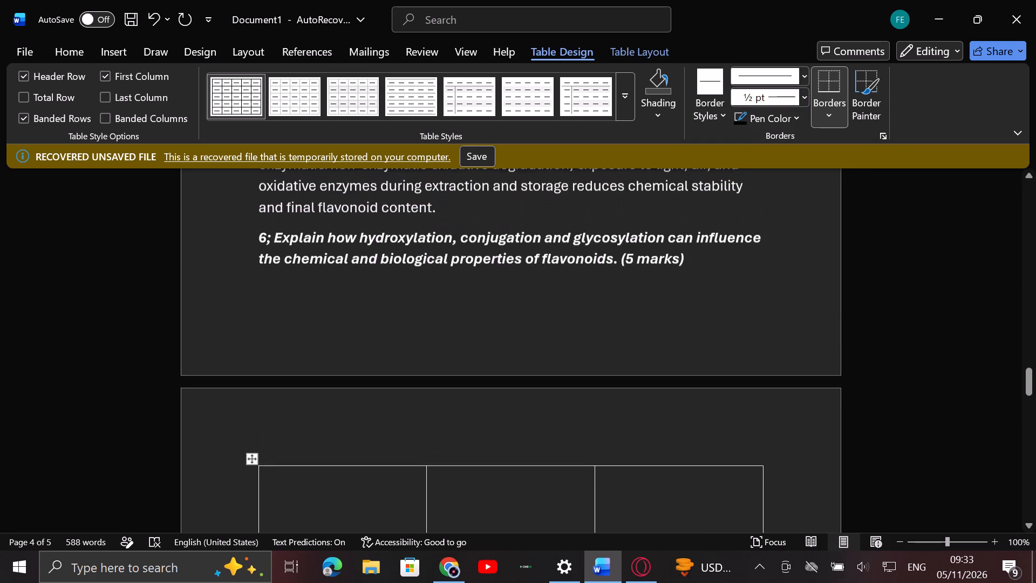
Copy the word "hydroxylation" from the question 6 heading into the first cell of the table.
{"action": "scroll", "coordinate": [299, 310], "scroll_direction": "down", "scroll_amount": 7}
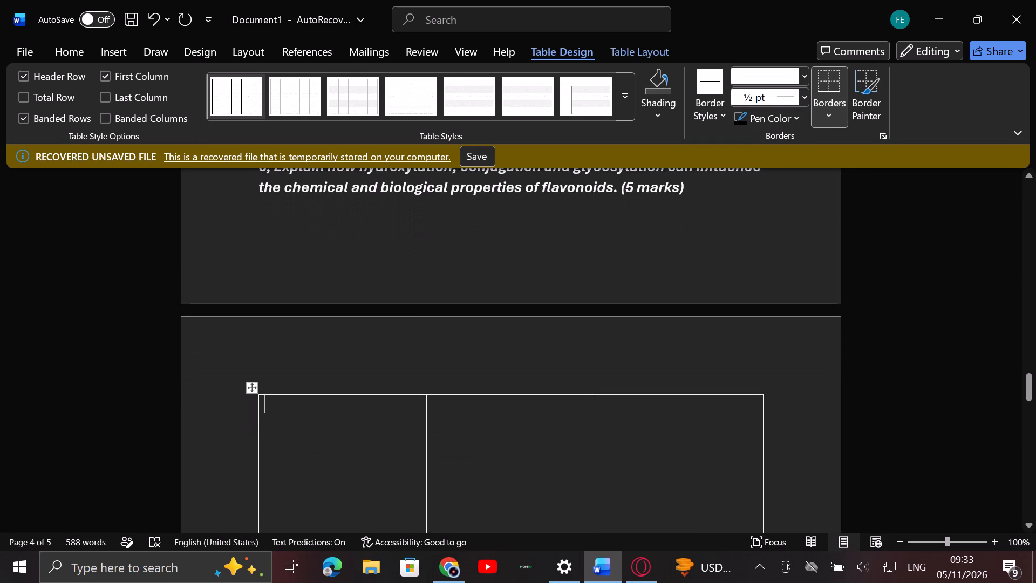
{"action": "scroll", "coordinate": [329, 216], "scroll_direction": "up", "scroll_amount": 4}
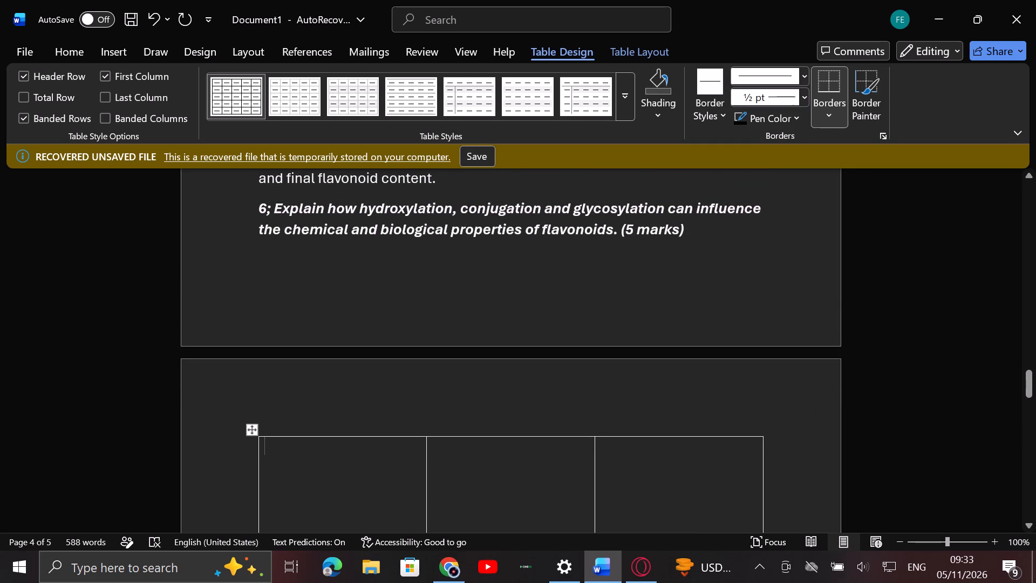
{"action": "left_click_drag", "start_coordinate": [359, 206], "coordinate": [451, 215]}
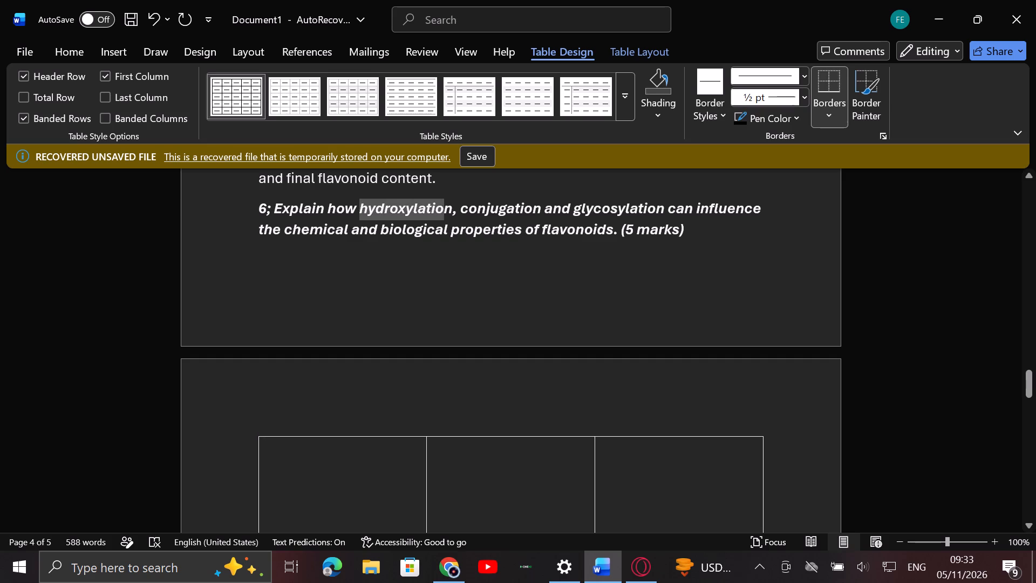
{"action": "left_click_drag", "start_coordinate": [451, 215], "coordinate": [453, 215]}
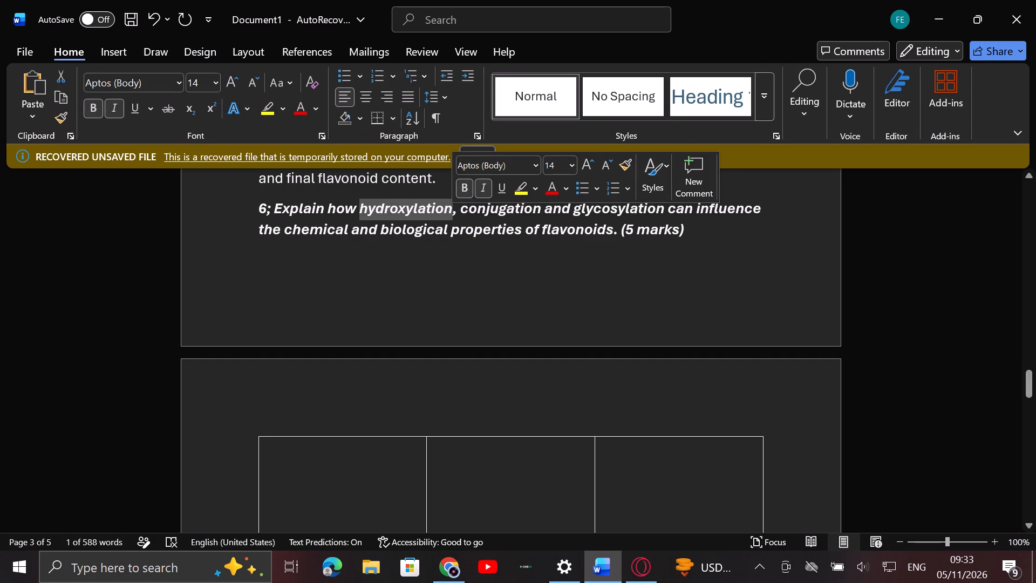
{"action": "key", "text": "ctrl+c"}
{"action": "left_click", "coordinate": [285, 471]}
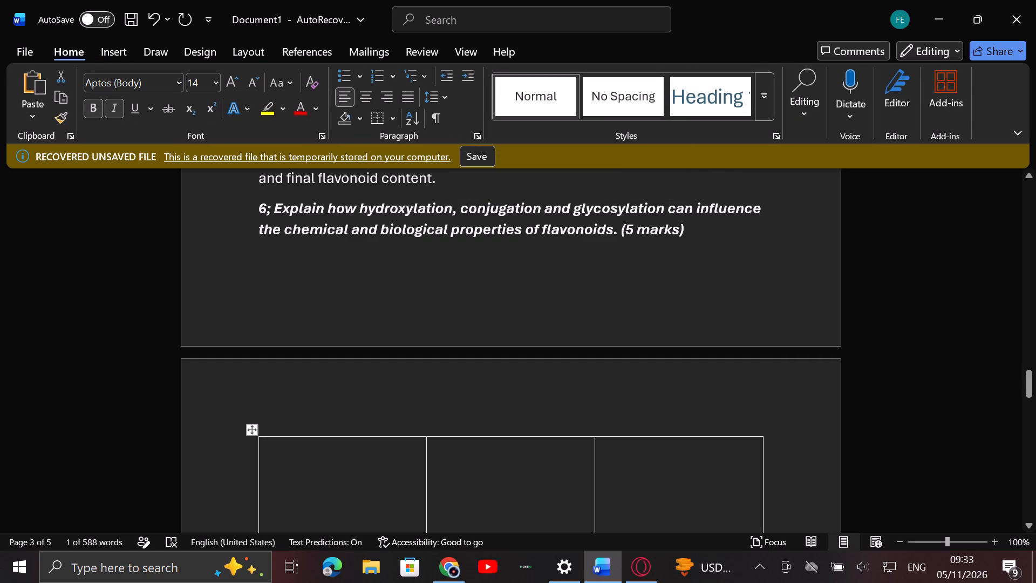
{"action": "left_click", "coordinate": [285, 471]}
{"action": "key", "text": "ctrl+v"}
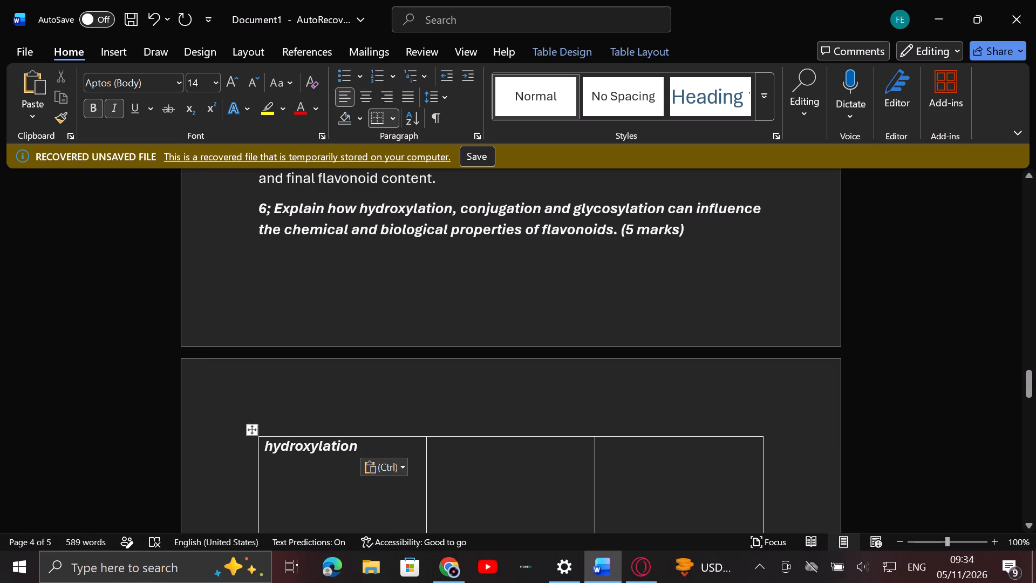
Start a new line below the hydroxylation heading in the first cell, with italic and bold turned off.
{"action": "left_click", "coordinate": [370, 444]}
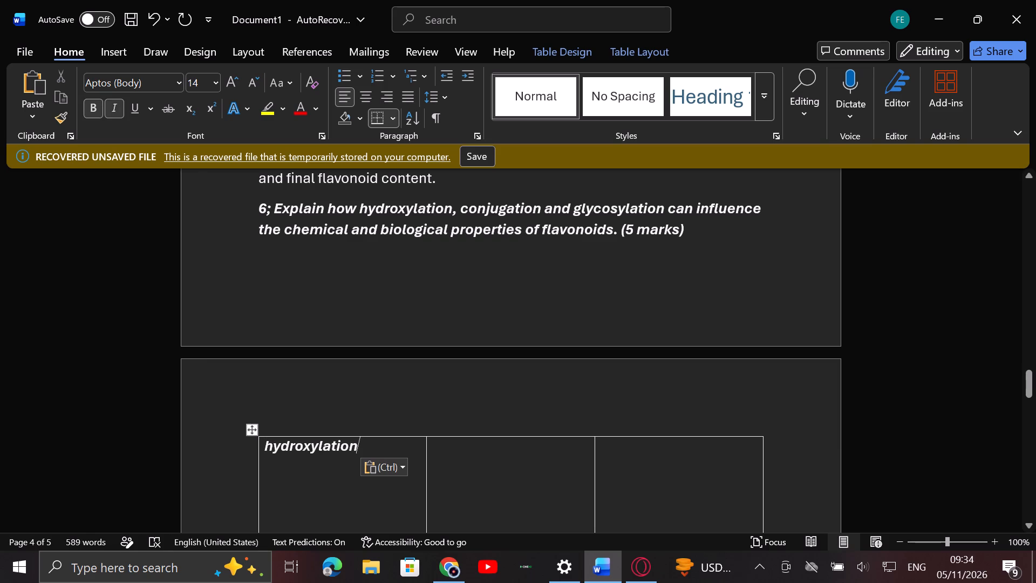
{"action": "left_click", "coordinate": [370, 444]}
{"action": "key", "text": "Return"}
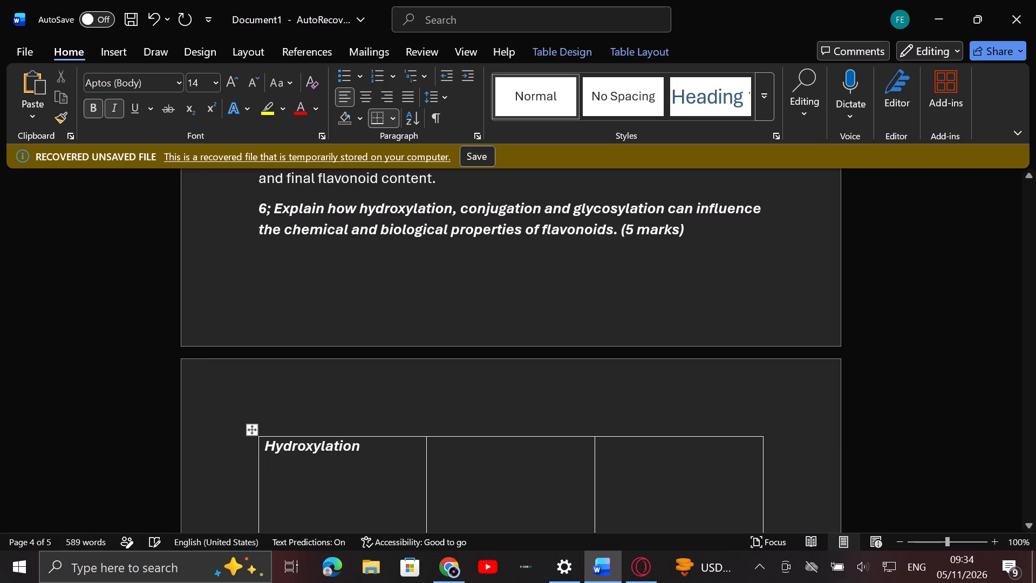
{"action": "left_click", "coordinate": [113, 113]}
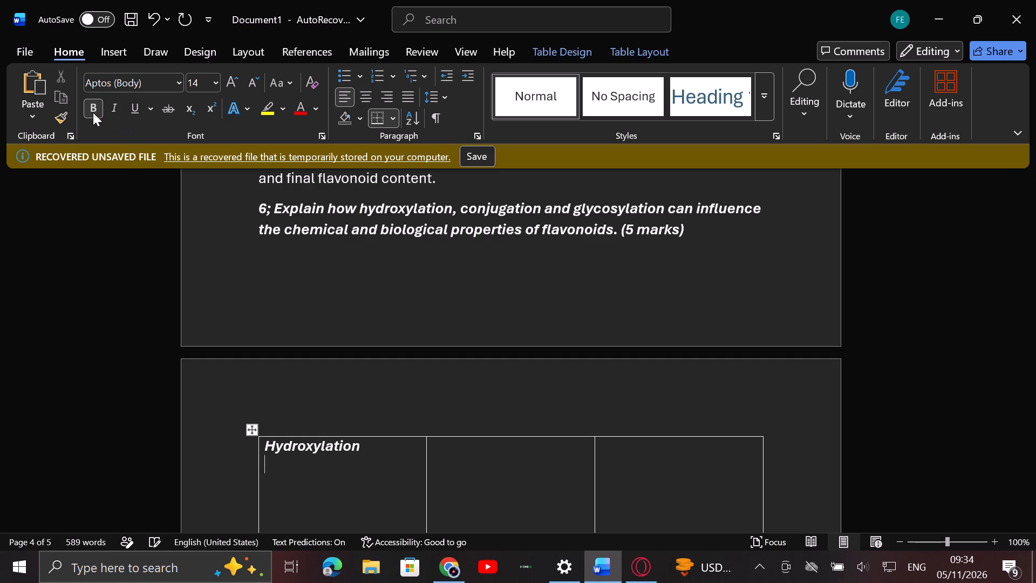
{"action": "left_click", "coordinate": [93, 112]}
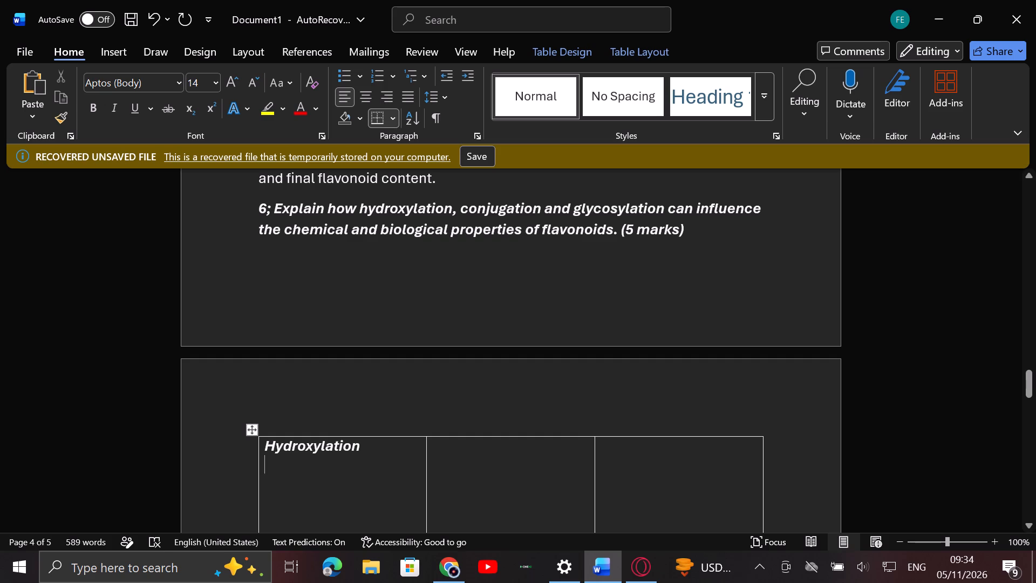
Copy the word "conjugation" from the question 6 heading into the second cell of the table.
{"action": "left_click_drag", "start_coordinate": [542, 212], "coordinate": [476, 217]}
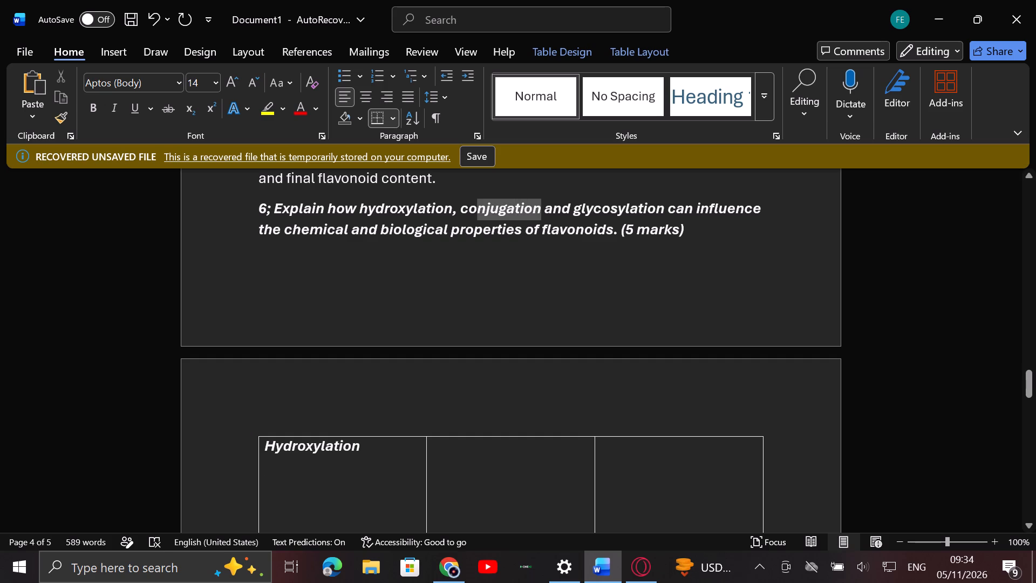
{"action": "left_click_drag", "start_coordinate": [476, 217], "coordinate": [468, 215]}
{"action": "left_click_drag", "start_coordinate": [468, 215], "coordinate": [464, 215]}
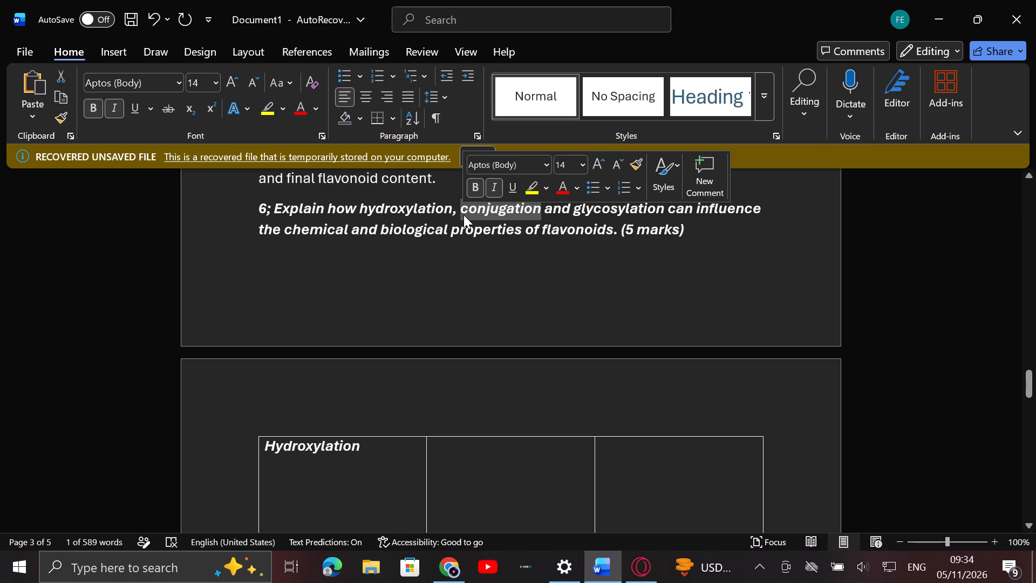
{"action": "key", "text": "ctrl+c"}
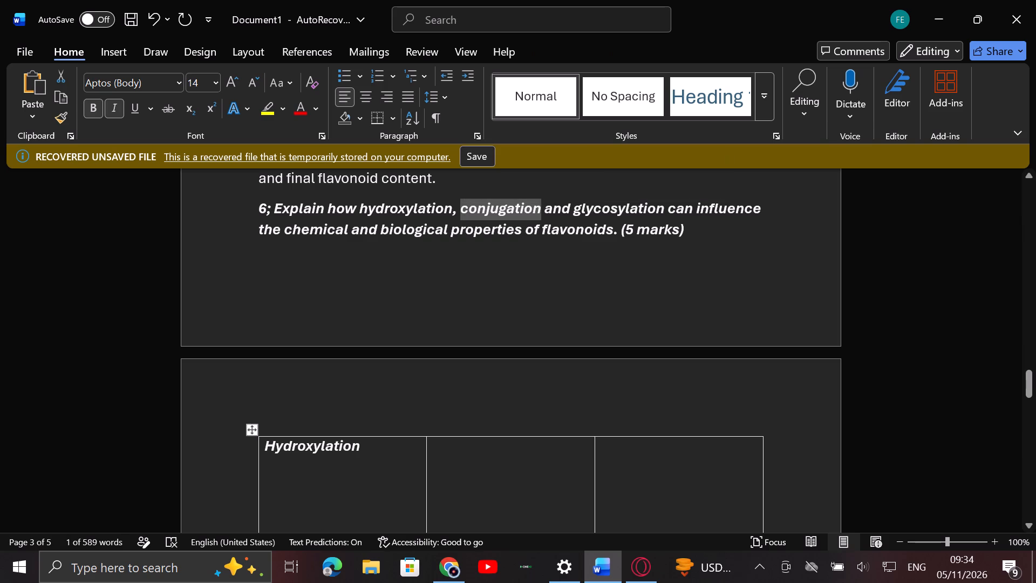
{"action": "left_click", "coordinate": [451, 449]}
{"action": "key", "text": "ctrl+v"}
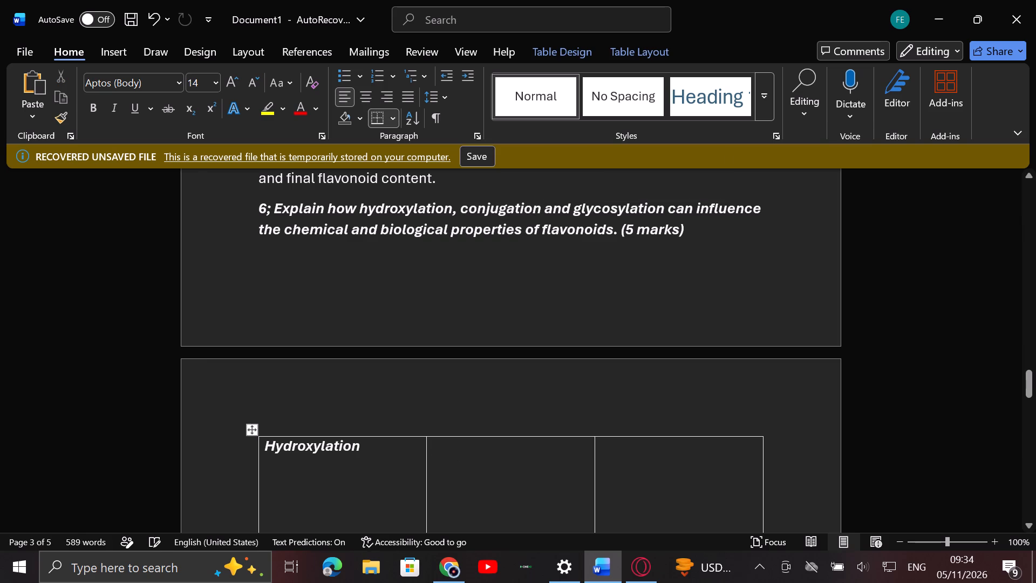
Copy the word "glycosylation" from the question 6 heading into the third cell of the table.
{"action": "left_click", "coordinate": [614, 450]}
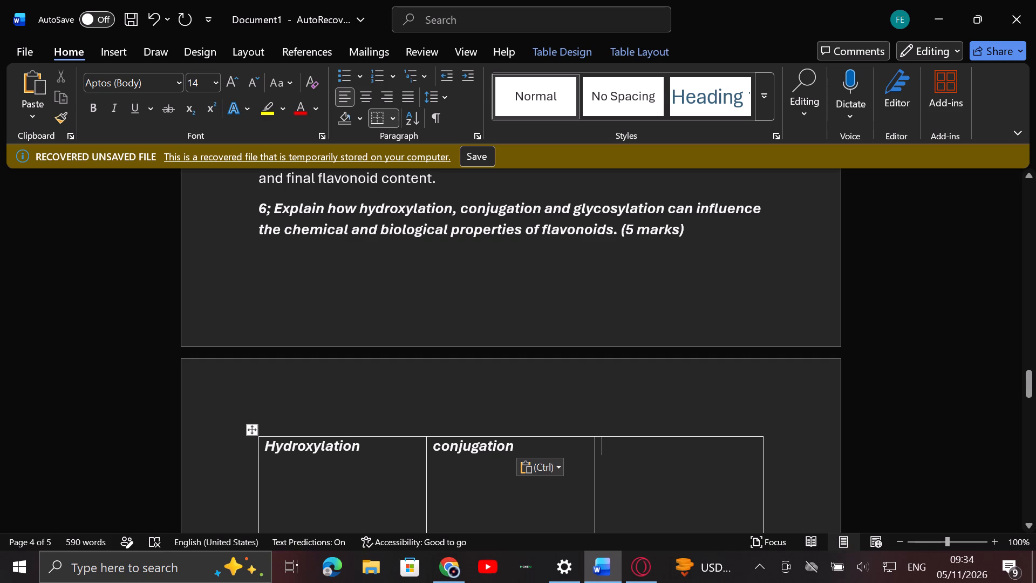
{"action": "right_click_drag", "start_coordinate": [574, 209], "coordinate": [665, 215]}
{"action": "key", "text": "ctrl+c"}
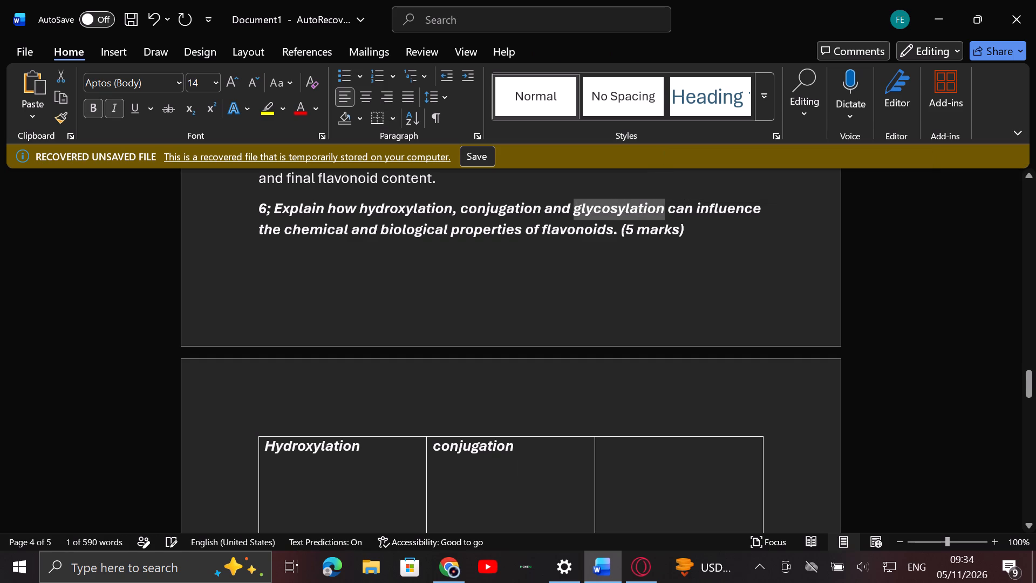
{"action": "left_click", "coordinate": [617, 448]}
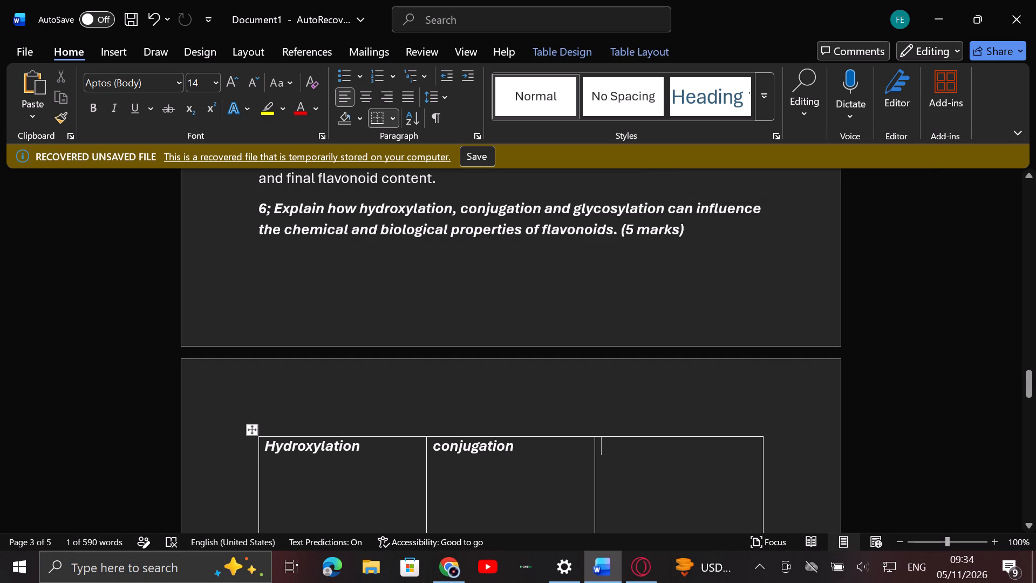
{"action": "left_click", "coordinate": [617, 448]}
{"action": "key", "text": "ctrl+v"}
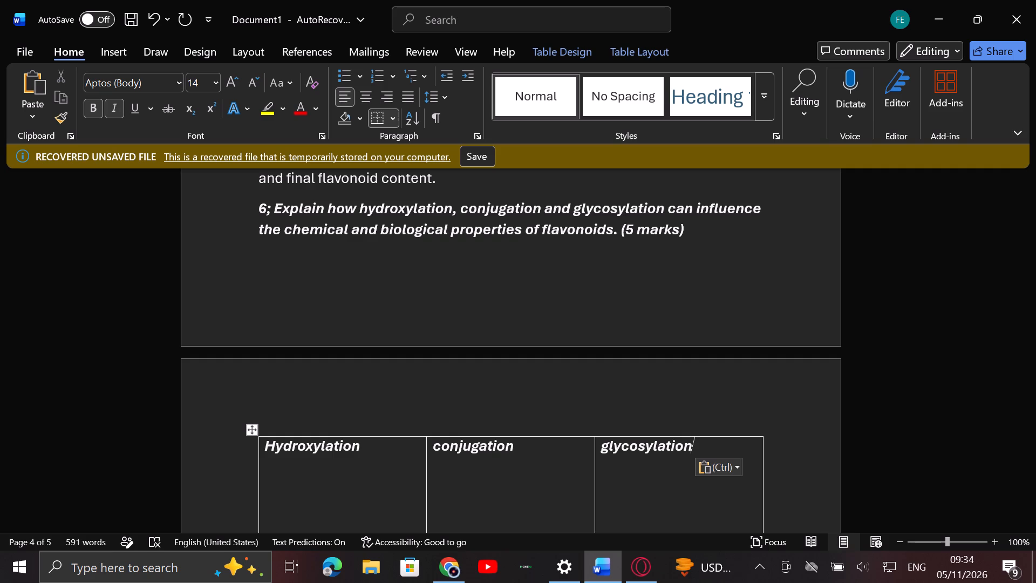
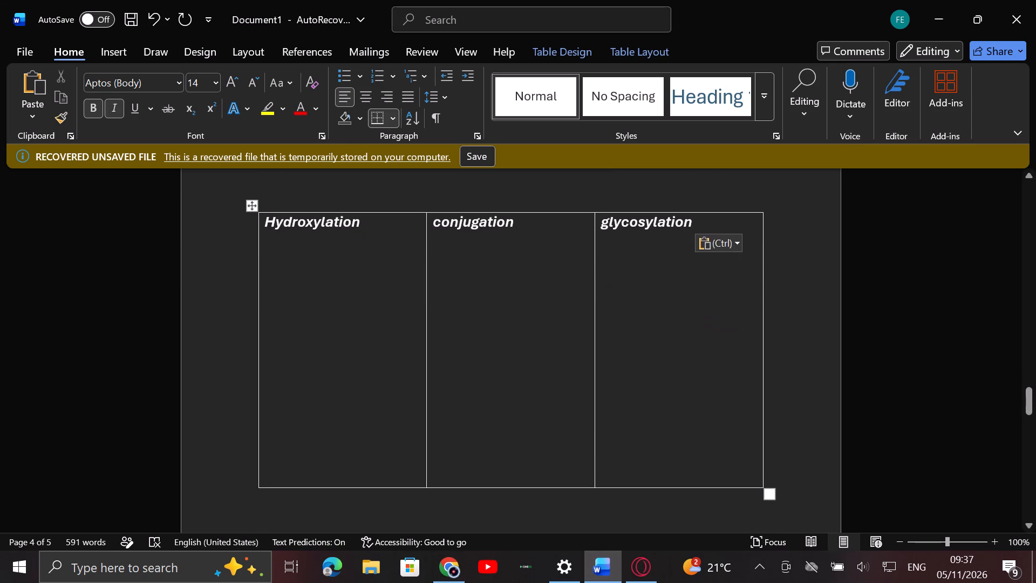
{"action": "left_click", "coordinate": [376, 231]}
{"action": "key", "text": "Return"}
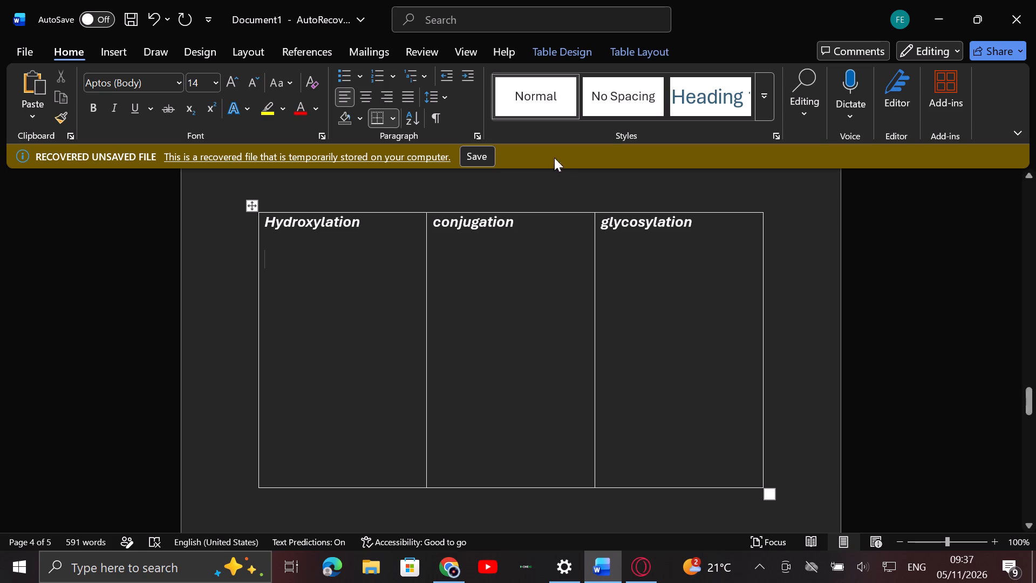
Undo the recent edits back through the cell headings, the row height and the insertion of the question 6 table.
{"action": "left_click", "coordinate": [146, 21]}
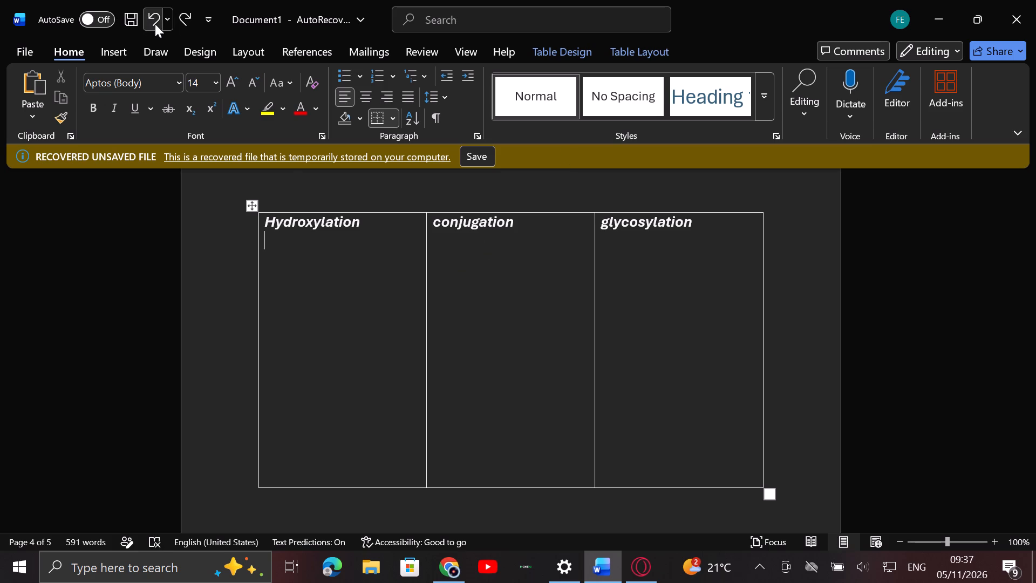
{"action": "left_click", "coordinate": [155, 24]}
{"action": "left_click", "coordinate": [155, 24]}
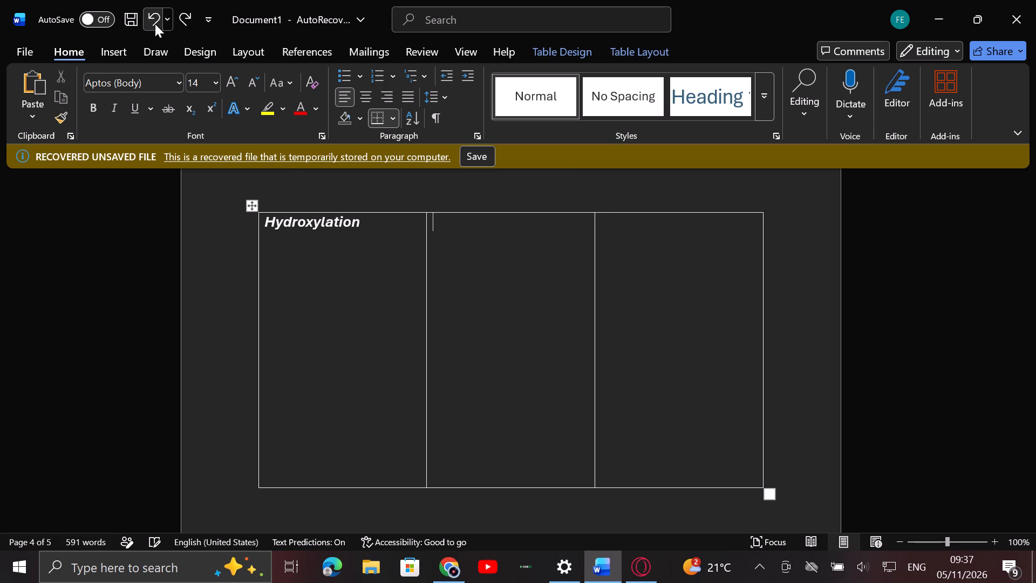
{"action": "left_click", "coordinate": [155, 24]}
{"action": "left_click", "coordinate": [155, 24]}
{"action": "left_click", "coordinate": [155, 24]}
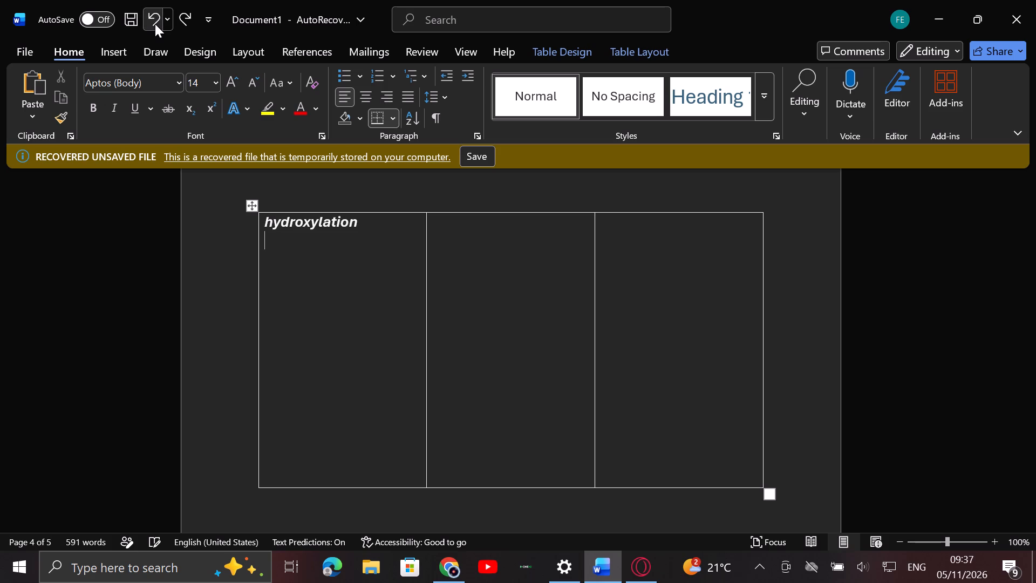
{"action": "left_click", "coordinate": [155, 24]}
{"action": "left_click", "coordinate": [153, 27]}
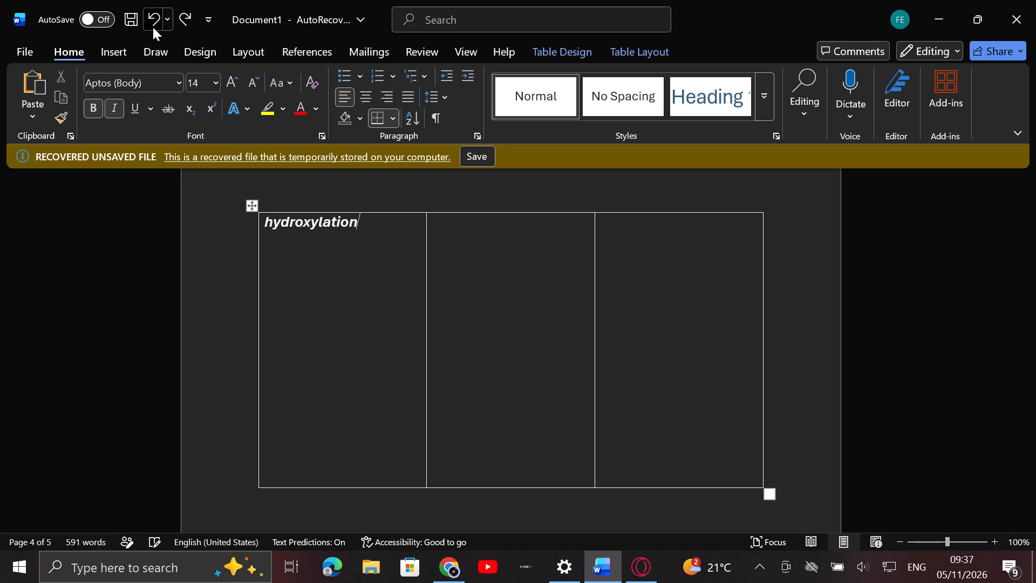
{"action": "left_click", "coordinate": [153, 27]}
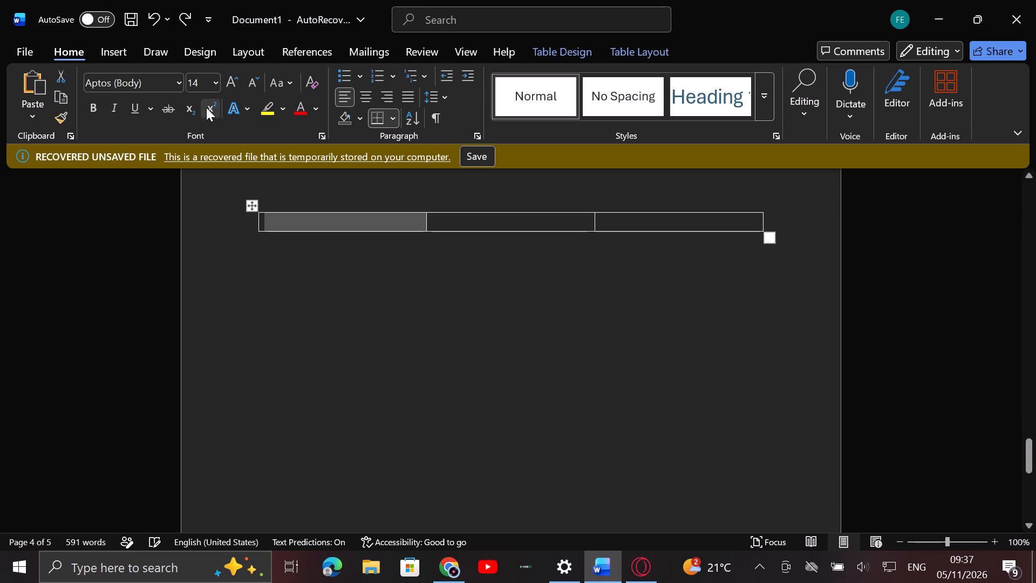
{"action": "left_click", "coordinate": [149, 18]}
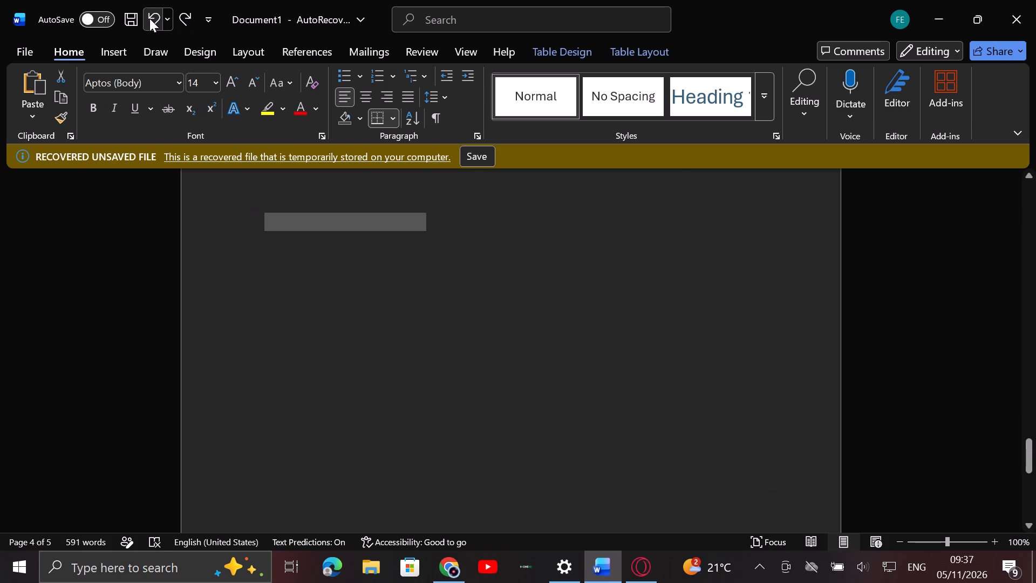
Browse the built-in Quick Tables designs for a table layout suited to question 6.
{"action": "left_click", "coordinate": [105, 56]}
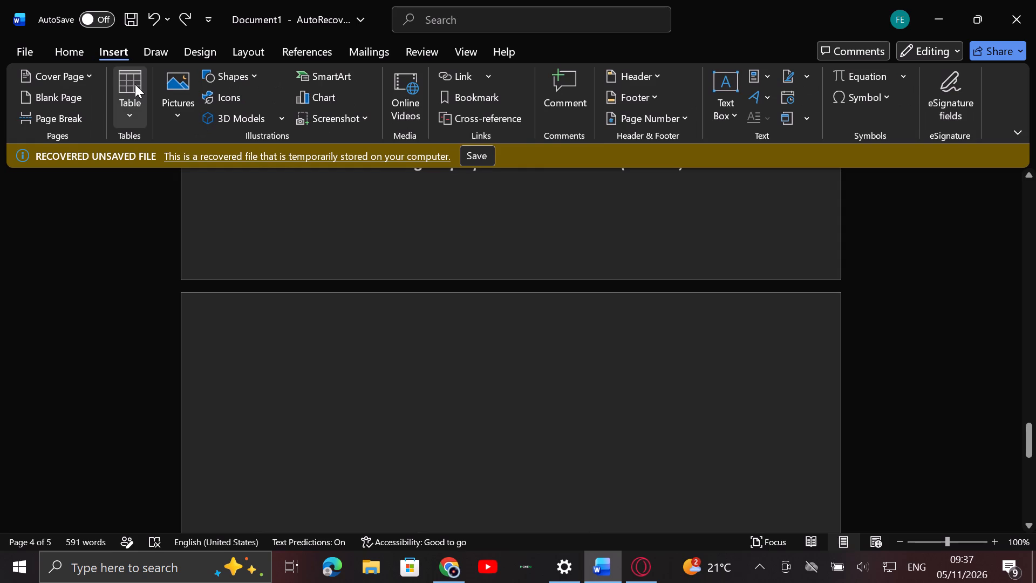
{"action": "left_click", "coordinate": [135, 84]}
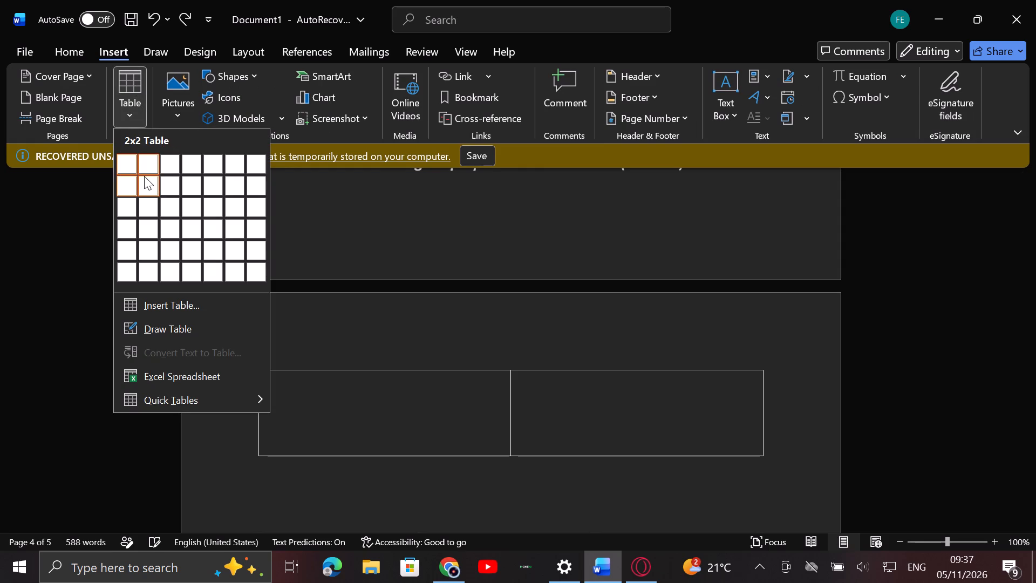
{"action": "left_click", "coordinate": [197, 398]}
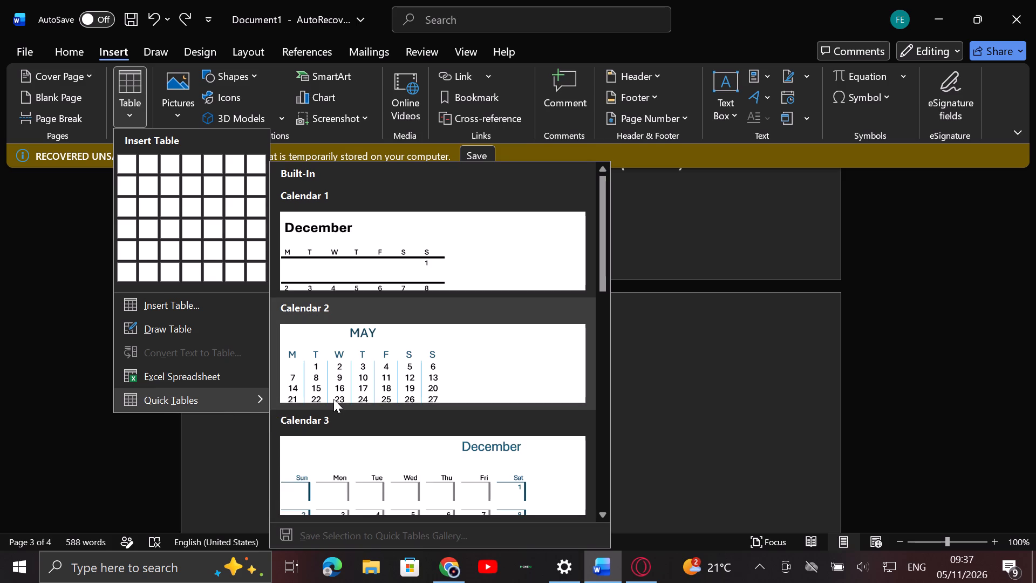
{"action": "scroll", "coordinate": [333, 399], "scroll_direction": "down", "scroll_amount": 14}
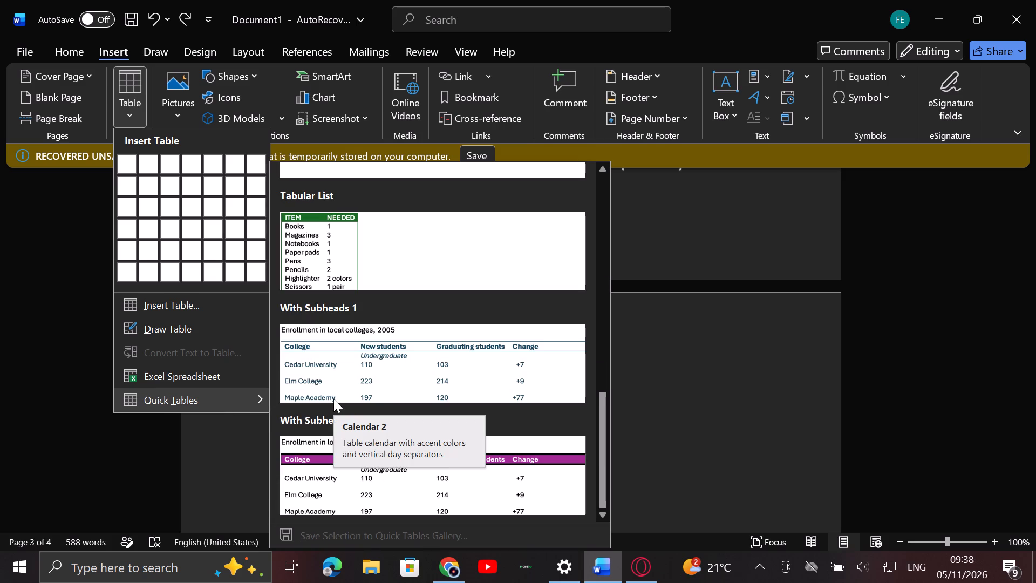
{"action": "scroll", "coordinate": [333, 399], "scroll_direction": "down", "scroll_amount": 4}
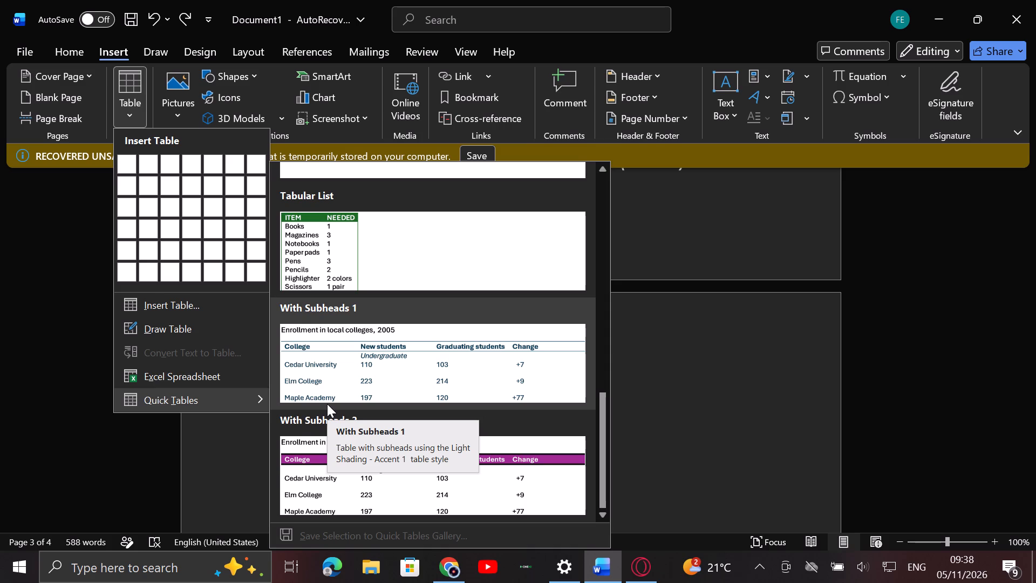
{"action": "scroll", "coordinate": [370, 356], "scroll_direction": "down", "scroll_amount": 6}
{"action": "scroll", "coordinate": [370, 356], "scroll_direction": "up", "scroll_amount": 6}
{"action": "scroll", "coordinate": [370, 356], "scroll_direction": "down", "scroll_amount": 10}
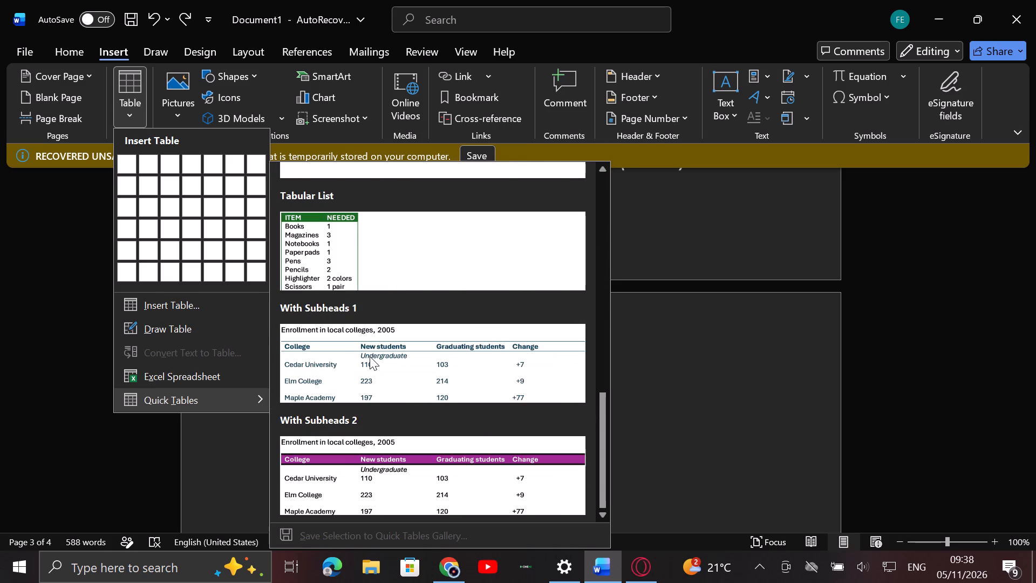
{"action": "scroll", "coordinate": [370, 356], "scroll_direction": "up", "scroll_amount": 5}
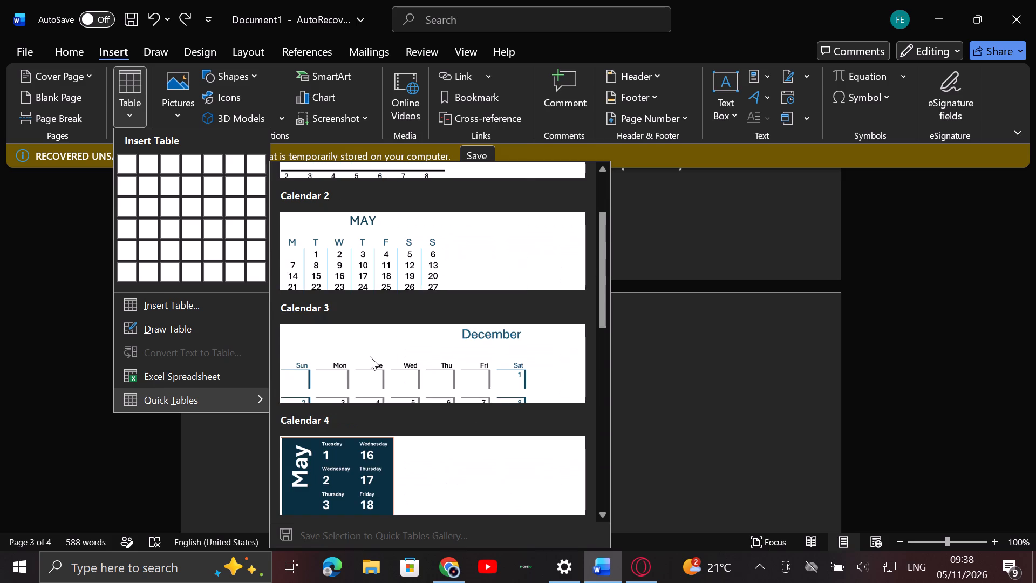
{"action": "scroll", "coordinate": [422, 374], "scroll_direction": "down", "scroll_amount": 2}
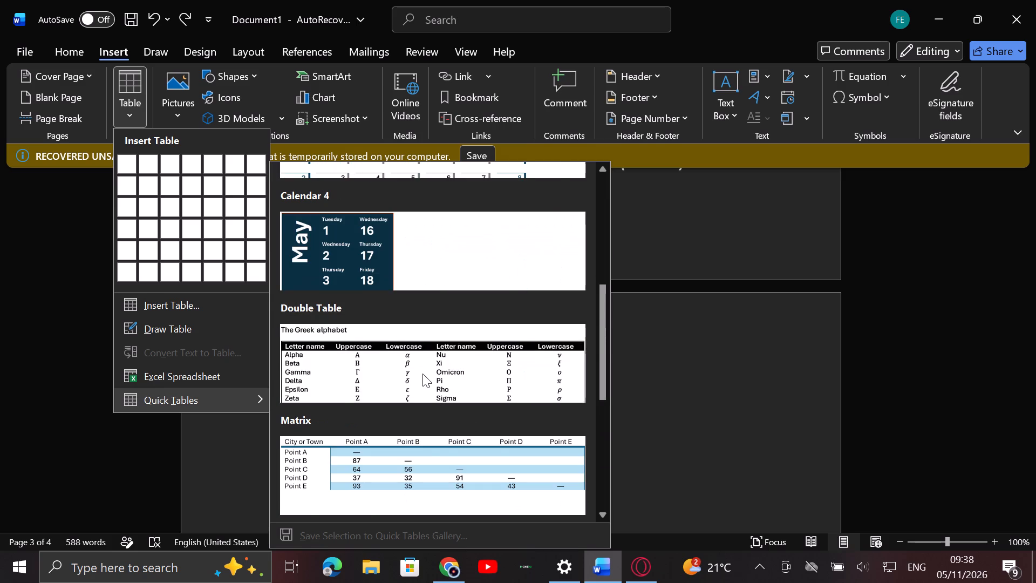
{"action": "scroll", "coordinate": [422, 374], "scroll_direction": "down", "scroll_amount": 2}
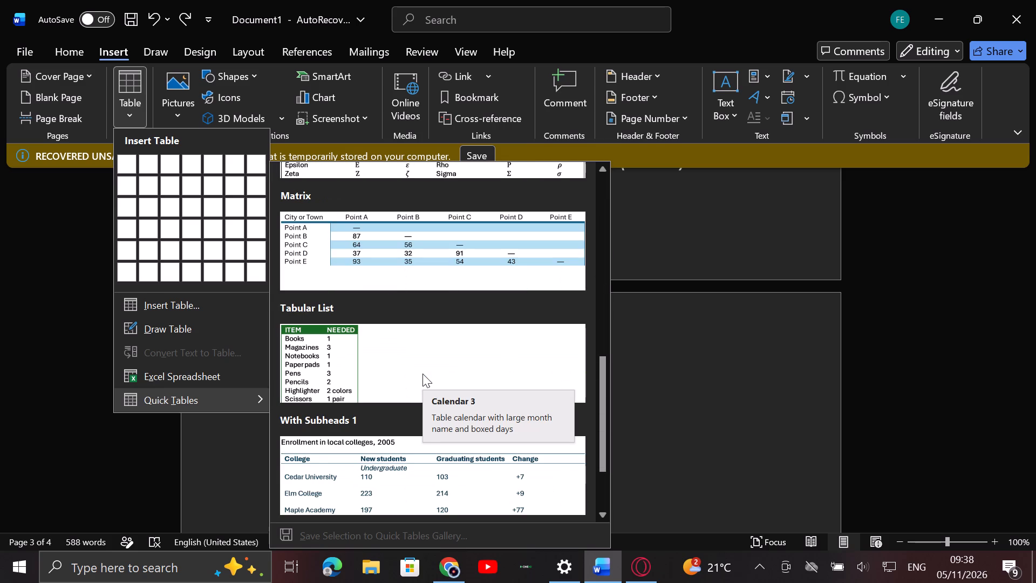
{"action": "scroll", "coordinate": [422, 374], "scroll_direction": "up", "scroll_amount": 1}
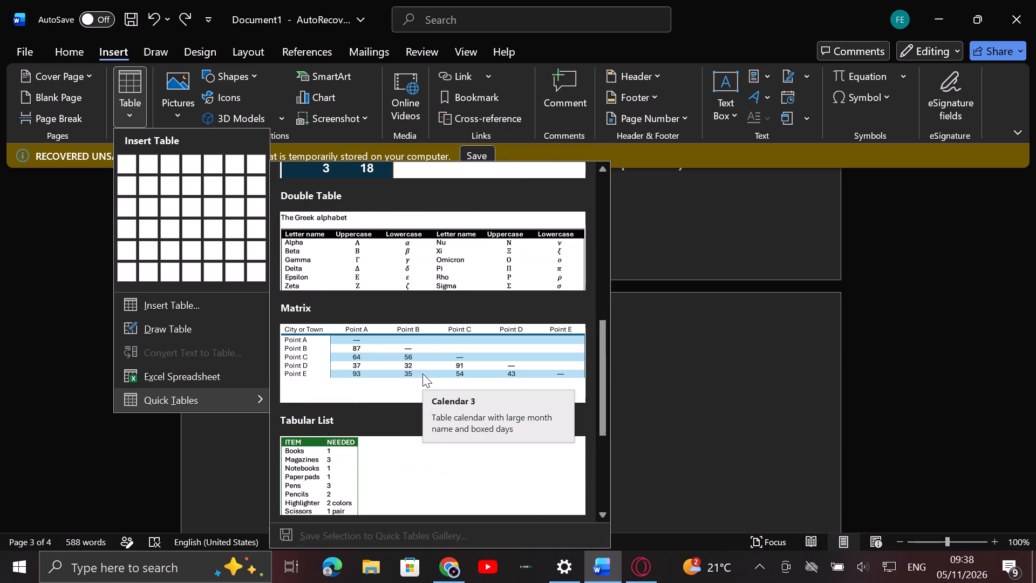
{"action": "scroll", "coordinate": [422, 374], "scroll_direction": "up", "scroll_amount": 4}
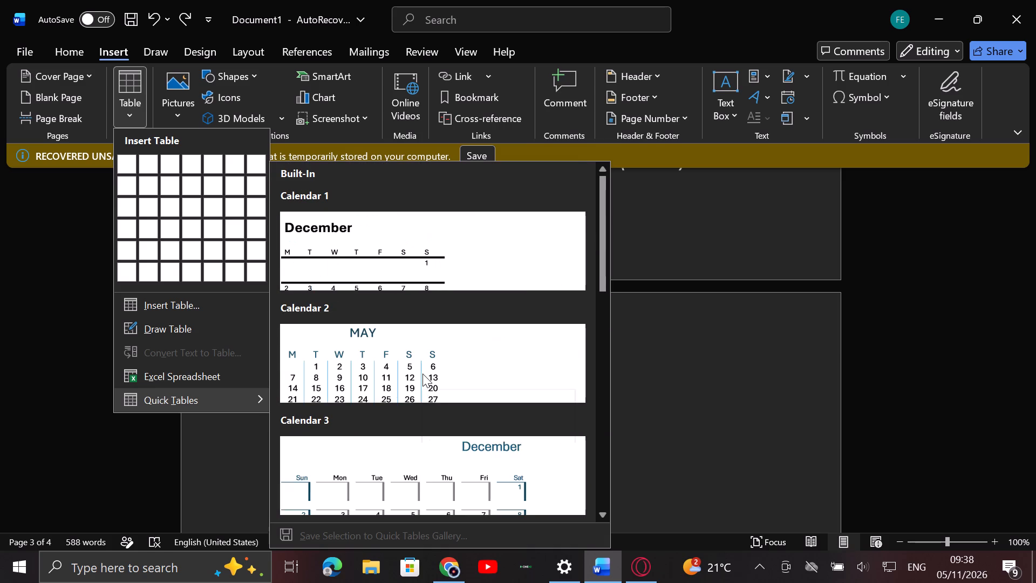
{"action": "scroll", "coordinate": [422, 374], "scroll_direction": "up", "scroll_amount": 5}
{"action": "scroll", "coordinate": [422, 374], "scroll_direction": "down", "scroll_amount": 20}
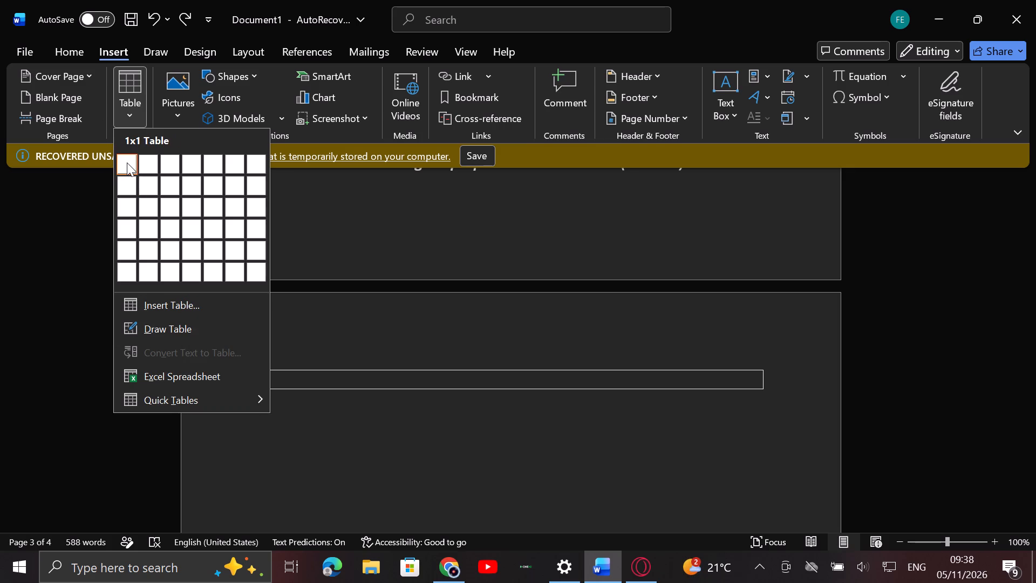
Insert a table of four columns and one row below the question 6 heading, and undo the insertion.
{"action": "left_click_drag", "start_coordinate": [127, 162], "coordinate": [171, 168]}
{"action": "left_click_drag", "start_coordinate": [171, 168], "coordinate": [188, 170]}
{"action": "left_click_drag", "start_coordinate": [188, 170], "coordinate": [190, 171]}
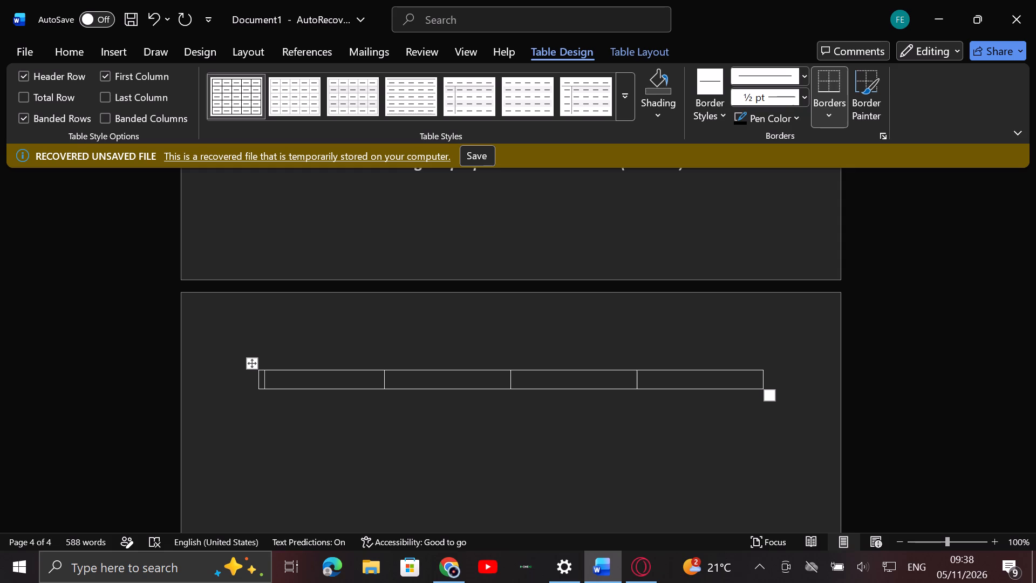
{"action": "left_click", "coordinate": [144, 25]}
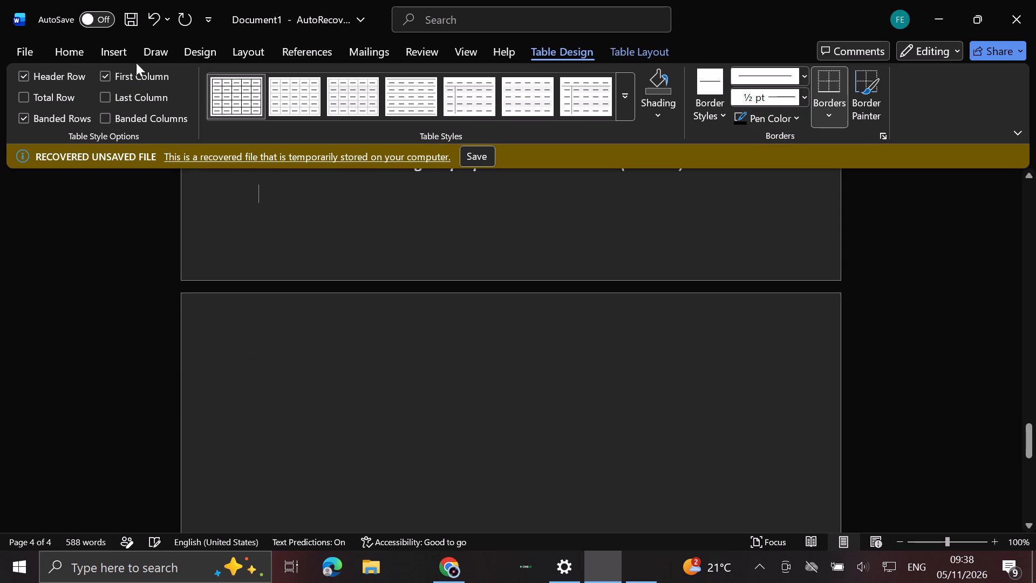
Insert a table of three columns and one row below the question 6 heading.
{"action": "left_click", "coordinate": [117, 53]}
{"action": "left_click", "coordinate": [139, 104]}
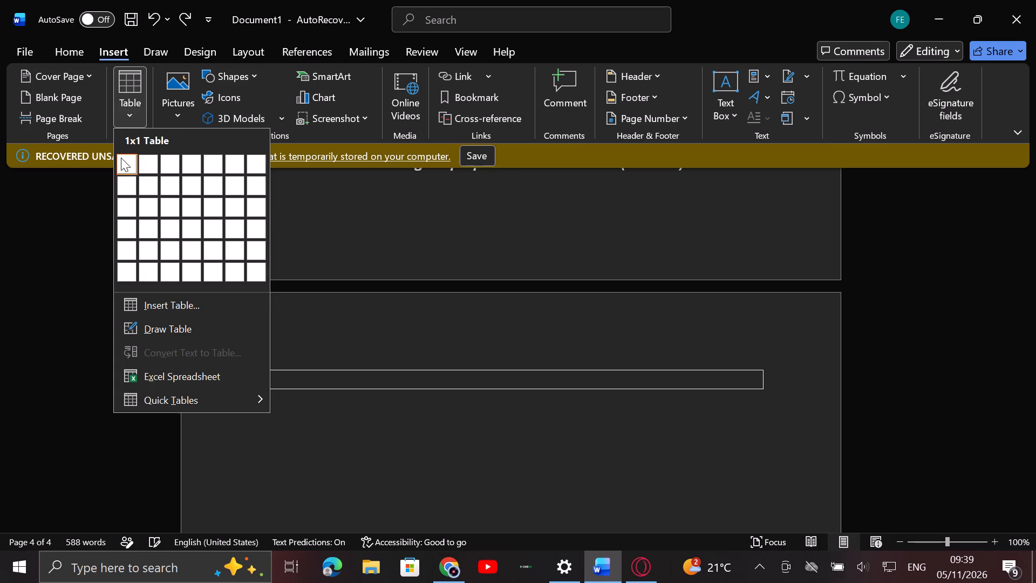
{"action": "left_click_drag", "start_coordinate": [121, 158], "coordinate": [162, 166]}
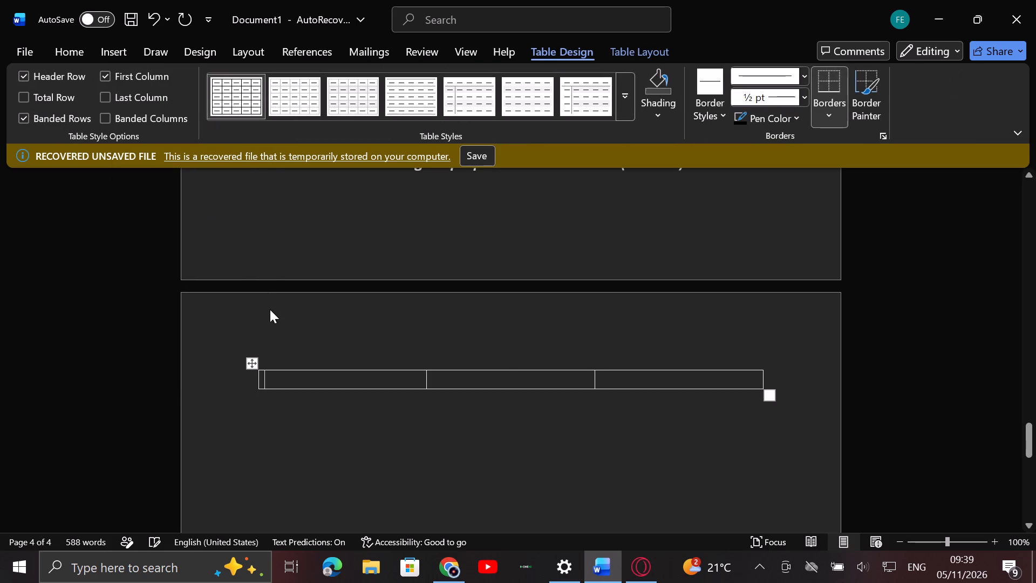
Stretch the single row of the question 6 table downward to several times its original height.
{"action": "left_click_drag", "start_coordinate": [335, 391], "coordinate": [337, 398]}
{"action": "left_click_drag", "start_coordinate": [334, 392], "coordinate": [338, 424]}
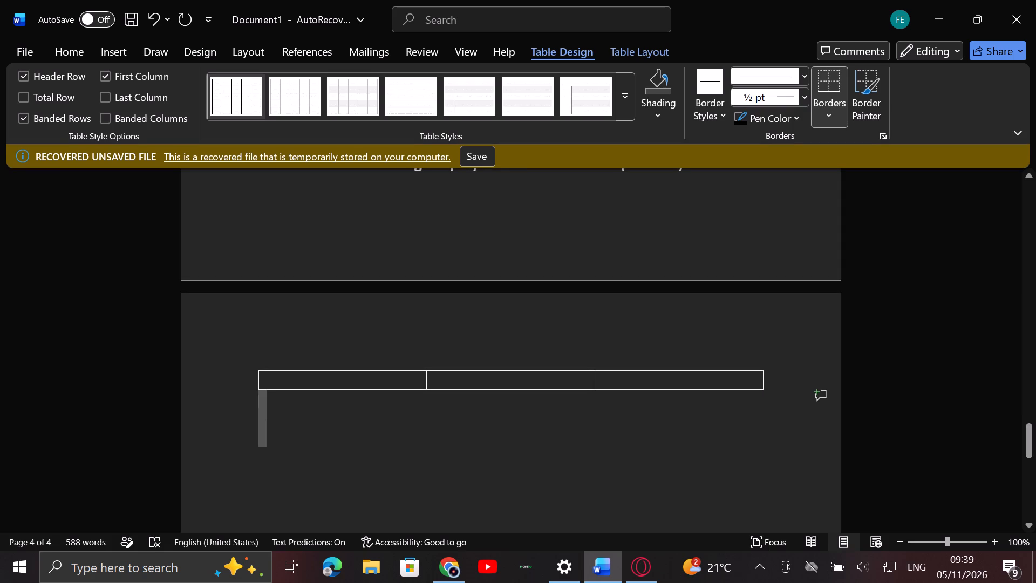
{"action": "left_click_drag", "start_coordinate": [338, 424], "coordinate": [339, 429]}
{"action": "left_click", "coordinate": [312, 387]}
{"action": "left_click_drag", "start_coordinate": [312, 387], "coordinate": [312, 388]}
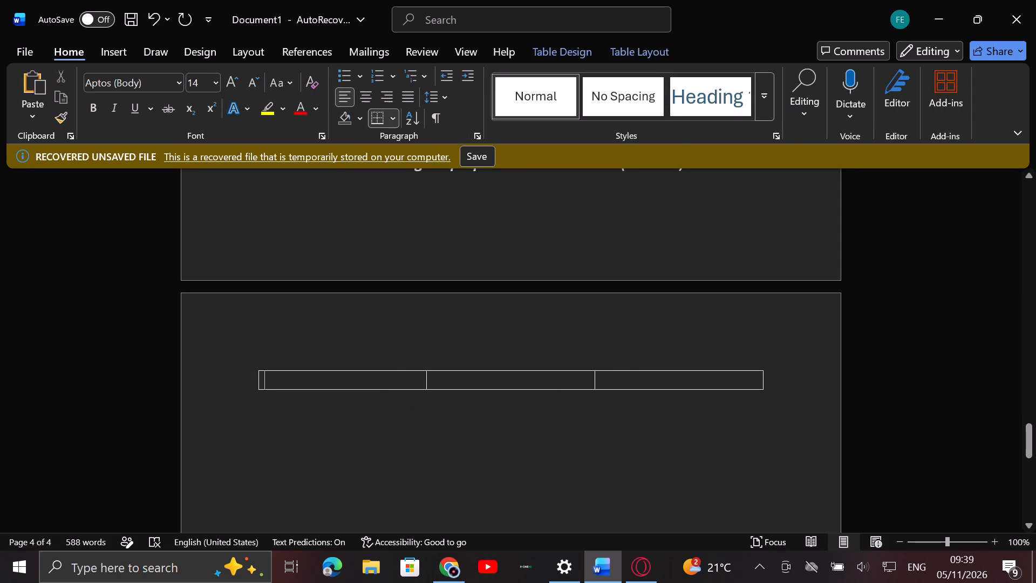
{"action": "left_click_drag", "start_coordinate": [312, 388], "coordinate": [317, 412]}
{"action": "left_click", "coordinate": [310, 389]}
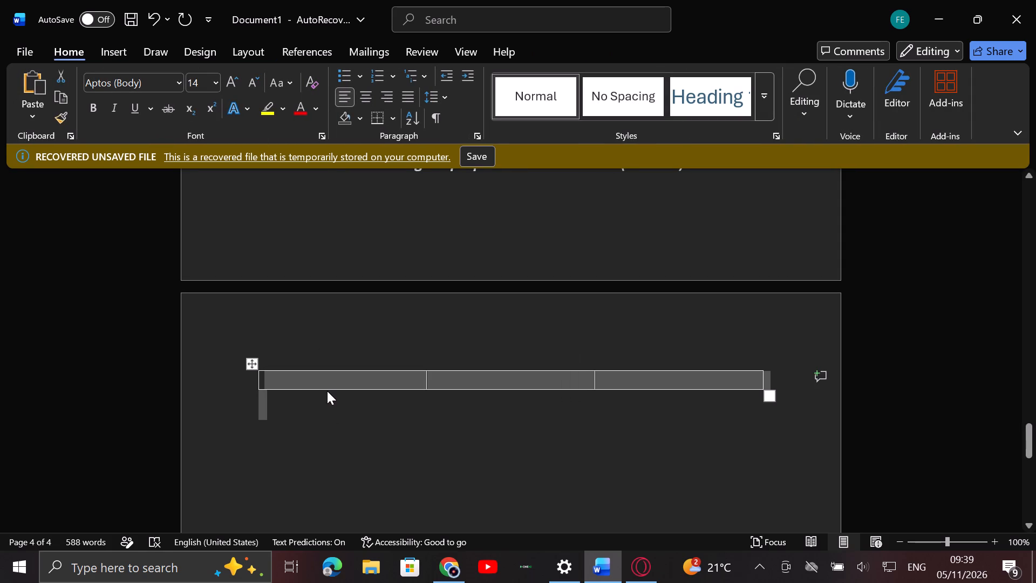
{"action": "left_click", "coordinate": [302, 387]}
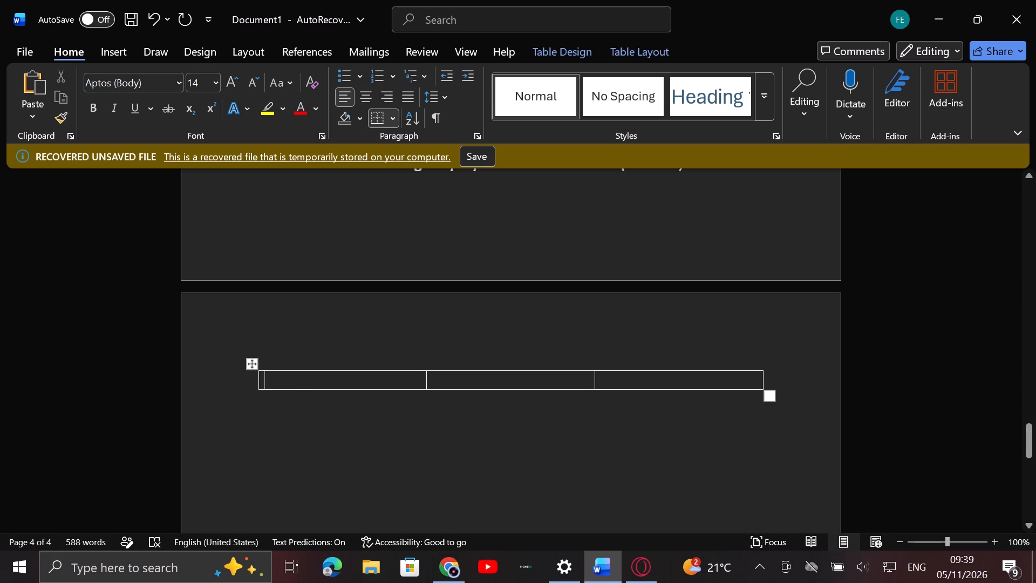
{"action": "right_click_drag", "start_coordinate": [291, 388], "coordinate": [301, 491]}
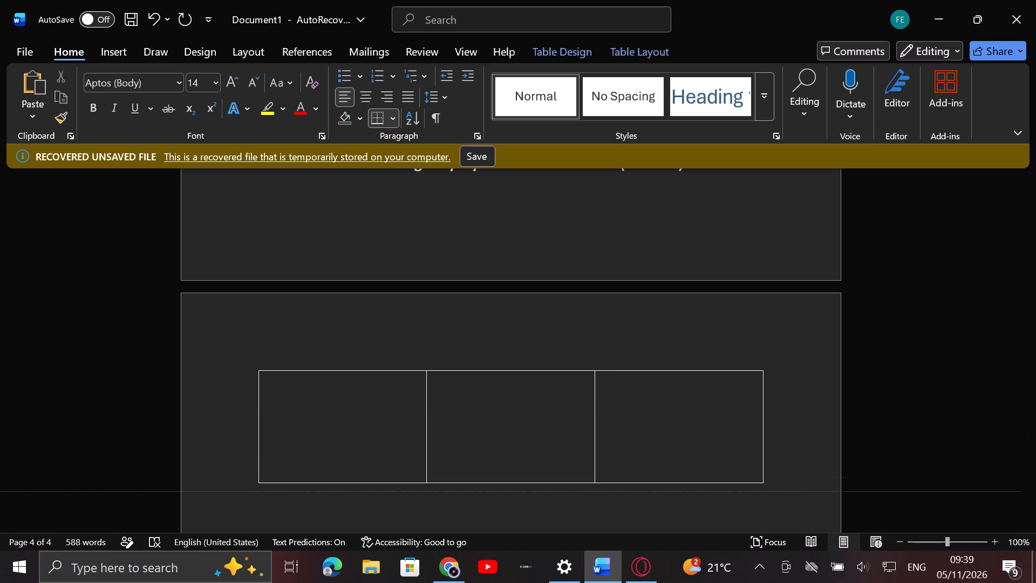
{"action": "right_click_drag", "start_coordinate": [301, 491], "coordinate": [303, 512]}
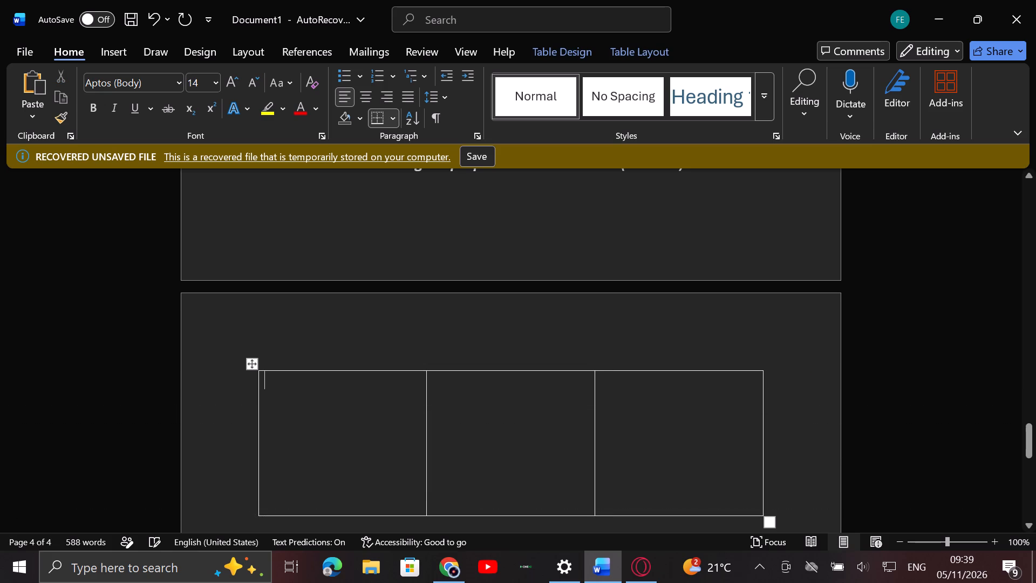
Fill the top of the table's middle cell with the heading "Chemical properties", copying the words from the question 6 heading.
{"action": "left_click", "coordinate": [480, 400]}
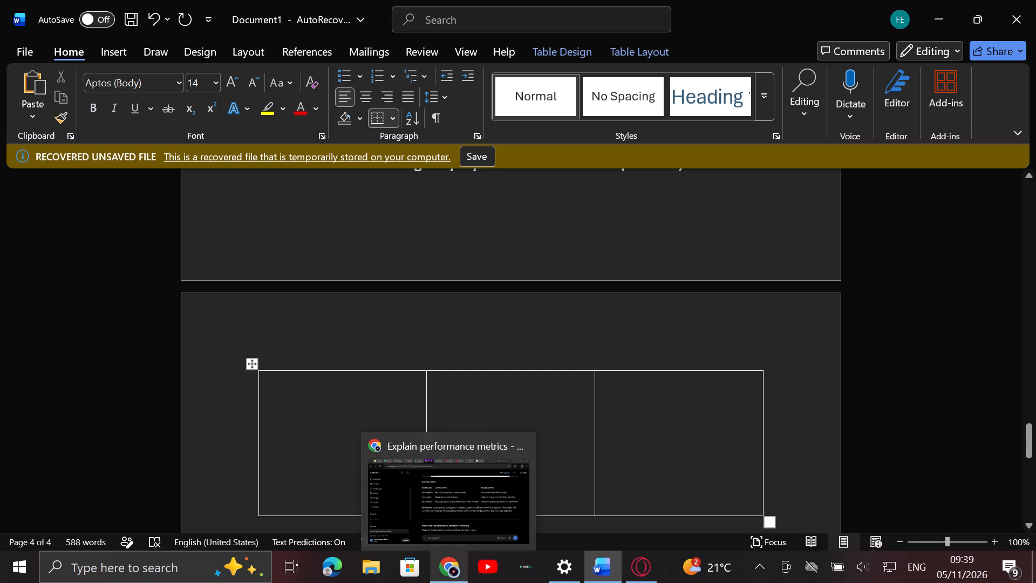
{"action": "scroll", "coordinate": [442, 376], "scroll_direction": "up", "scroll_amount": 9}
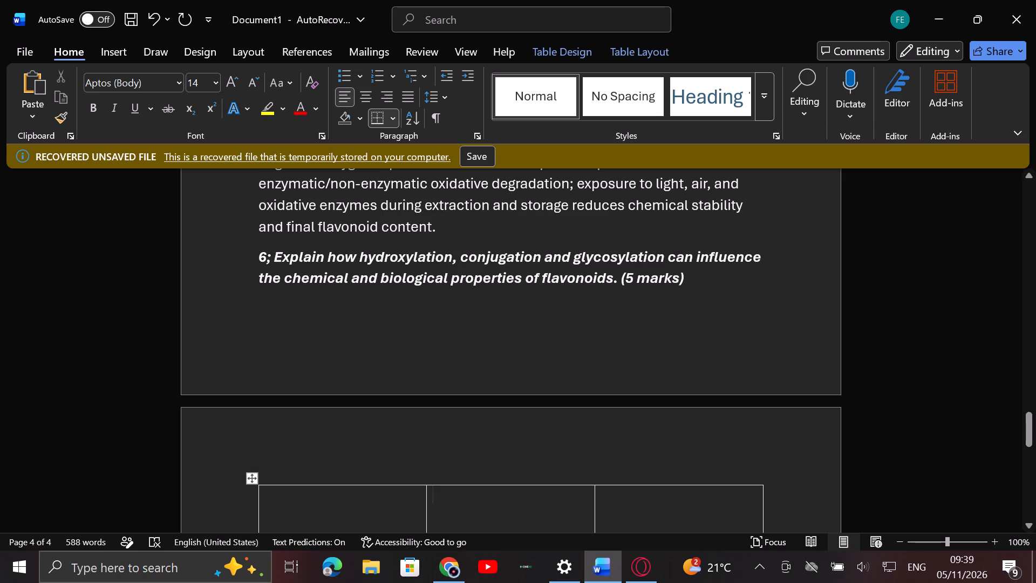
{"action": "left_click_drag", "start_coordinate": [285, 278], "coordinate": [333, 280]}
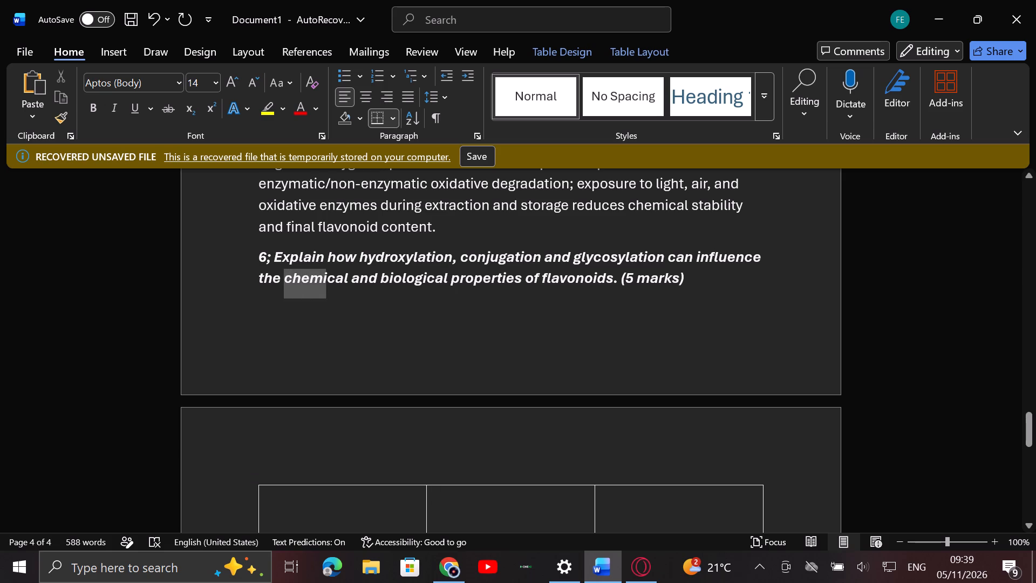
{"action": "left_click_drag", "start_coordinate": [333, 280], "coordinate": [349, 279]}
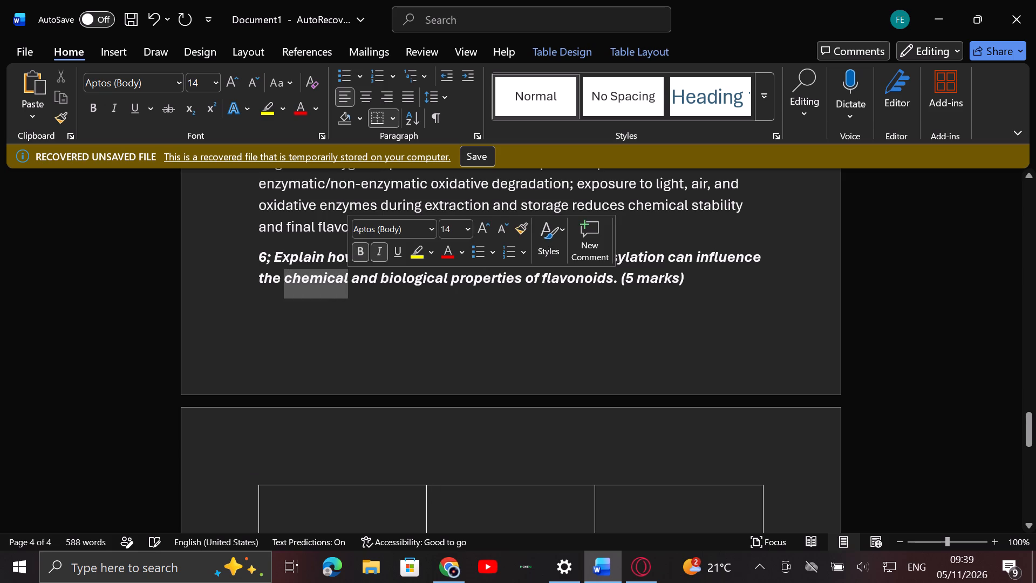
{"action": "key", "text": "ctrl+c"}
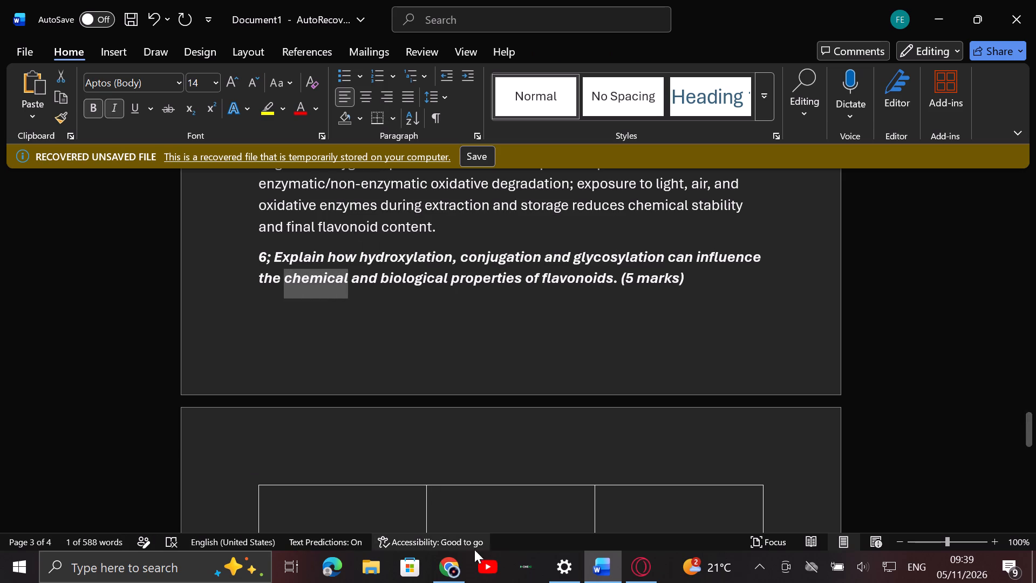
{"action": "left_click", "coordinate": [457, 507]}
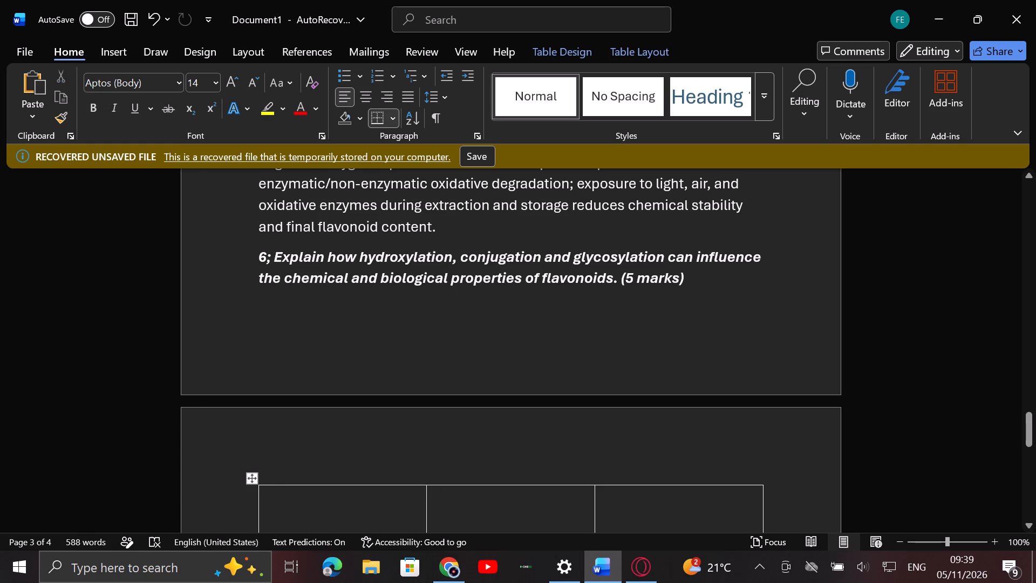
{"action": "key", "text": "ctrl+v"}
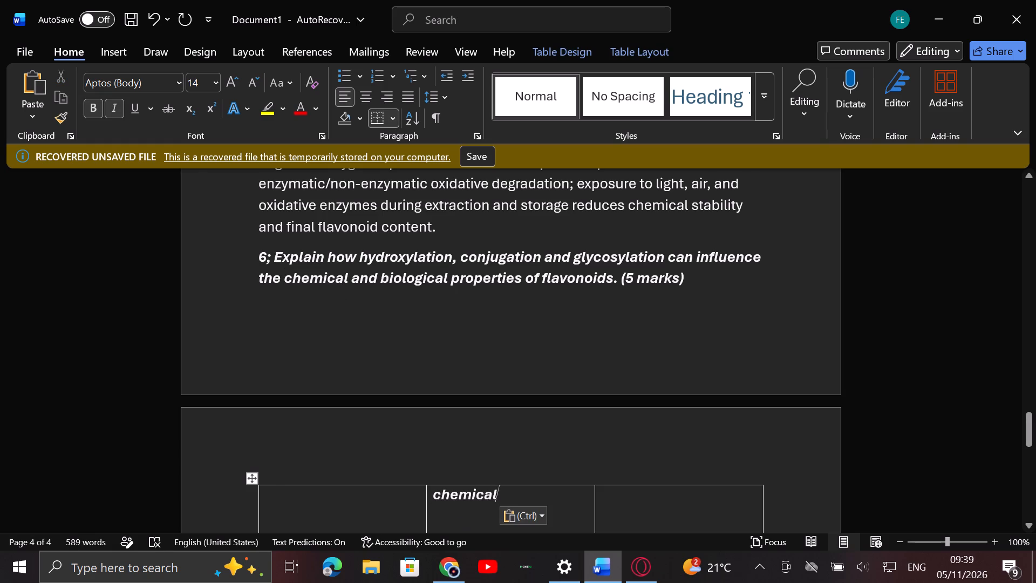
{"action": "left_click_drag", "start_coordinate": [452, 280], "coordinate": [524, 283]}
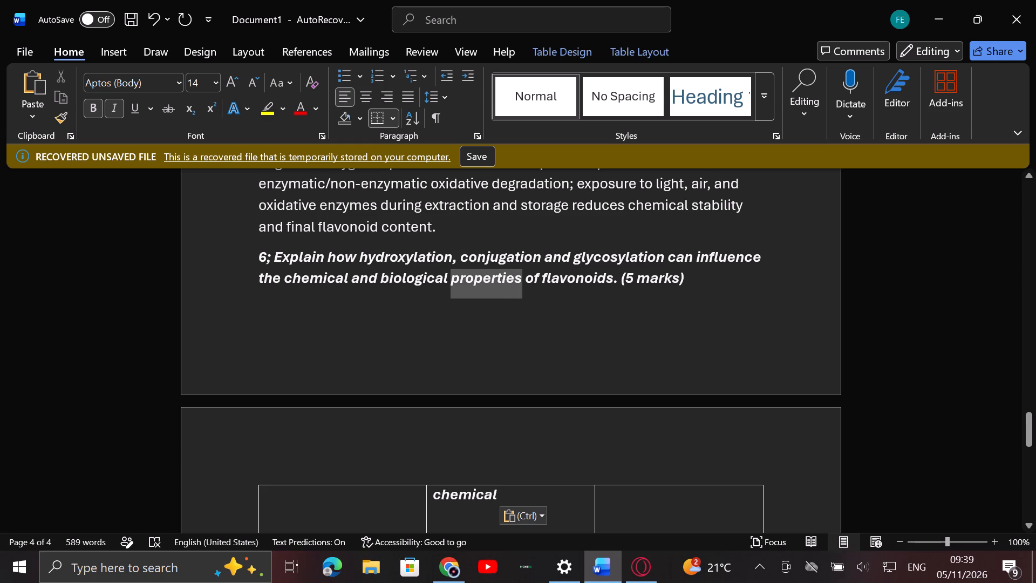
{"action": "left_click_drag", "start_coordinate": [524, 283], "coordinate": [524, 283]}
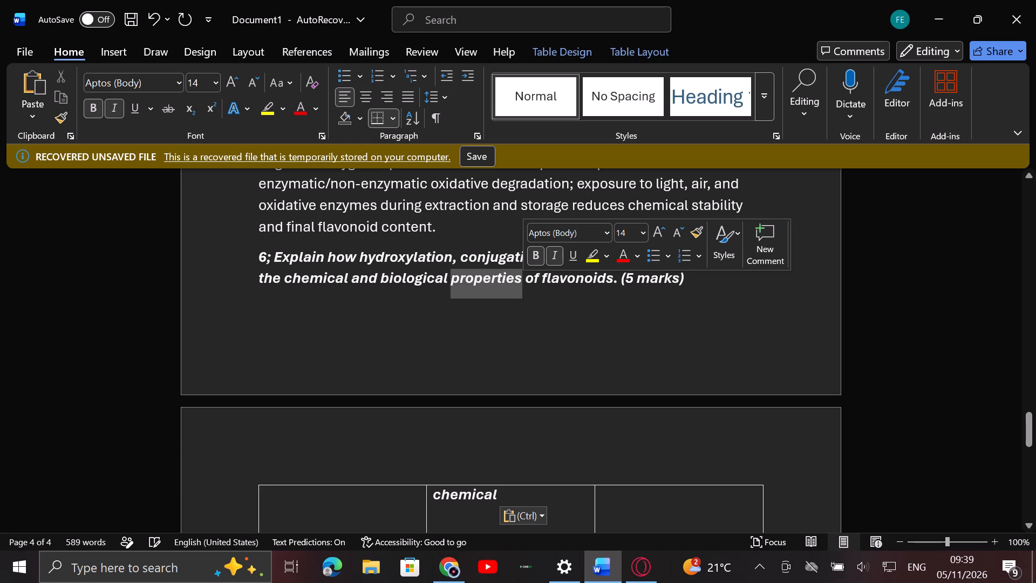
{"action": "key", "text": "ctrl+c"}
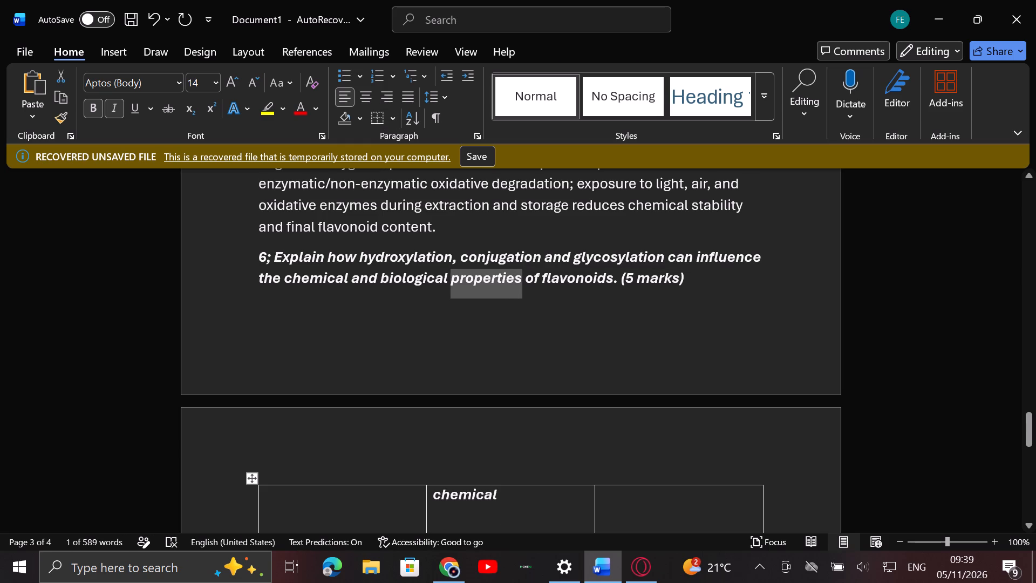
{"action": "left_click", "coordinate": [510, 501]}
{"action": "left_click", "coordinate": [510, 501]}
{"action": "key", "text": "space"}
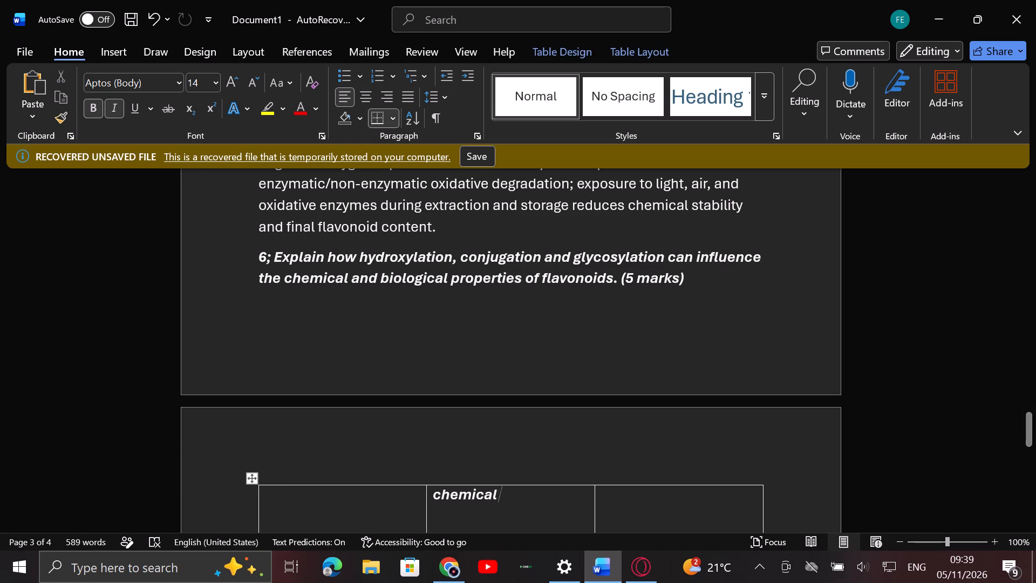
{"action": "key", "text": "ctrl+v"}
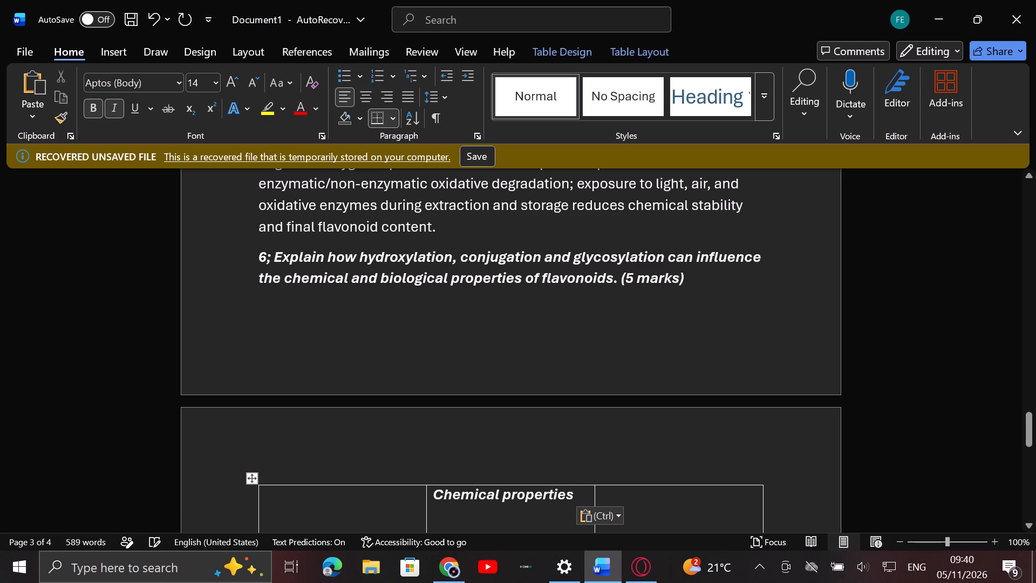
Copy "biological properties" from the question 6 heading into the top of the table's third cell.
{"action": "left_click", "coordinate": [613, 503]}
{"action": "left_click_drag", "start_coordinate": [383, 279], "coordinate": [503, 283]}
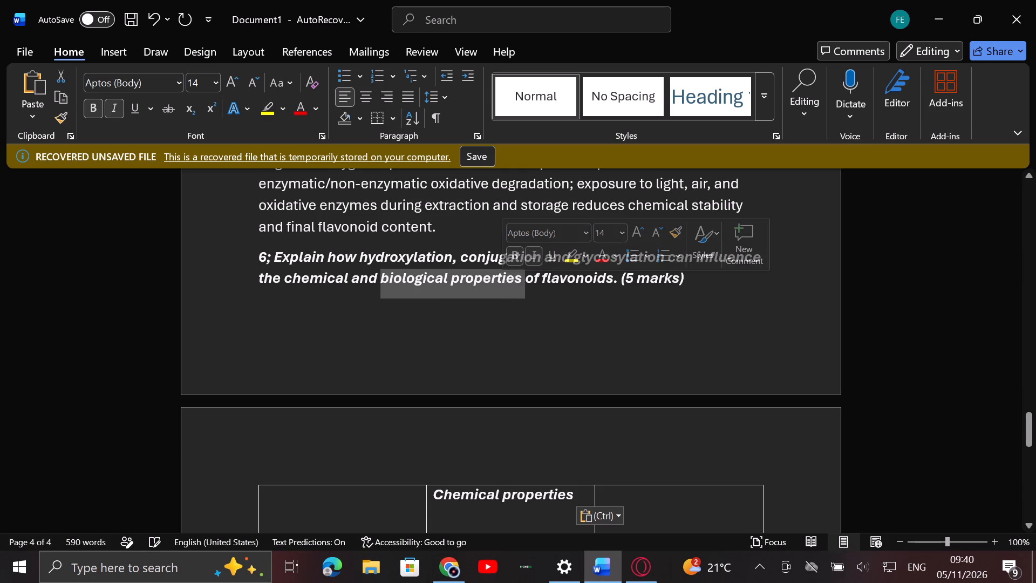
{"action": "key", "text": "ctrl+c"}
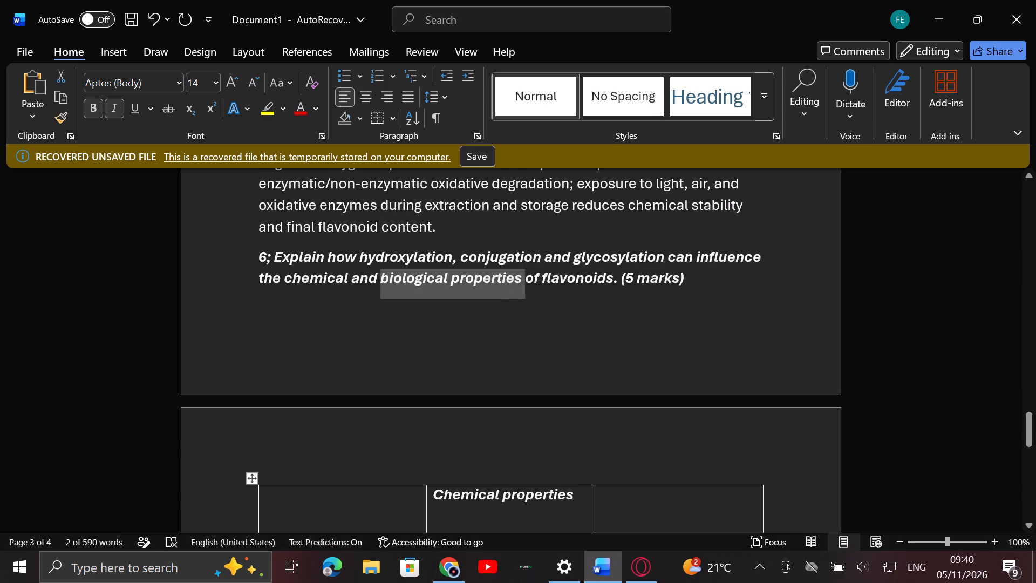
{"action": "left_click", "coordinate": [613, 512]}
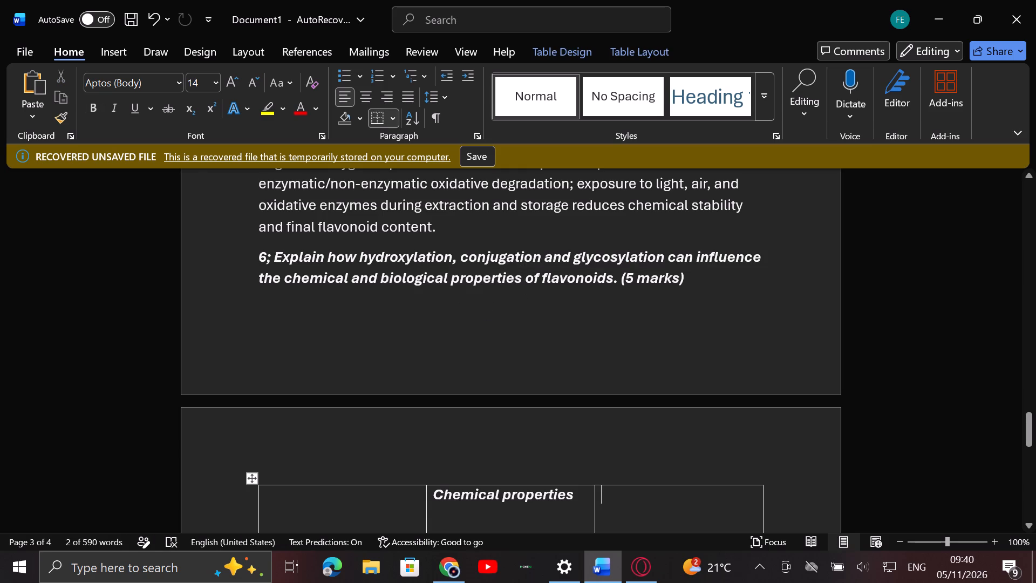
{"action": "key", "text": "ctrl+v"}
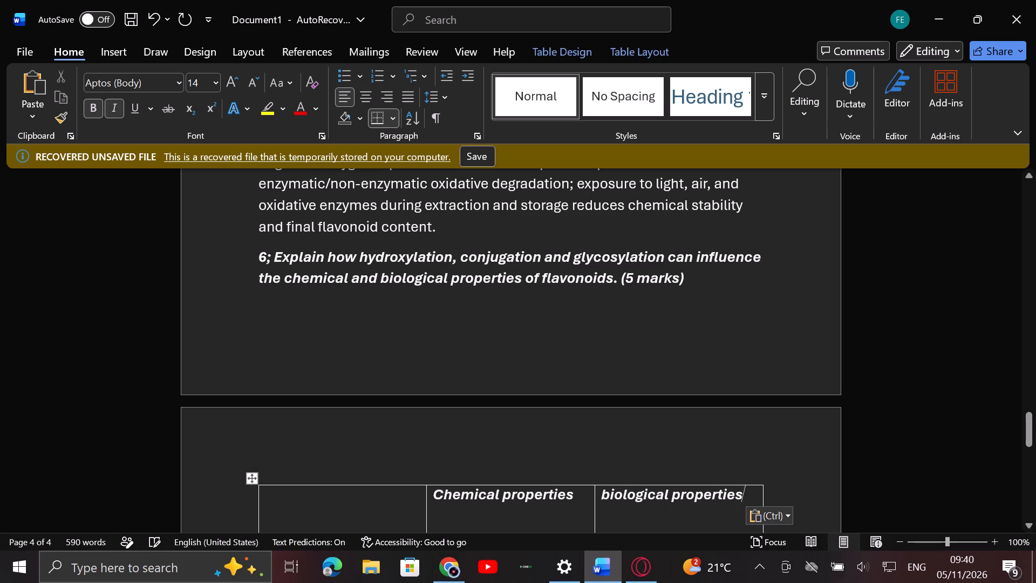
Add blank lines in the table's first cell and copy "hydroxylation" from the question 6 heading onto the third line.
{"action": "scroll", "coordinate": [441, 270], "scroll_direction": "down", "scroll_amount": 5}
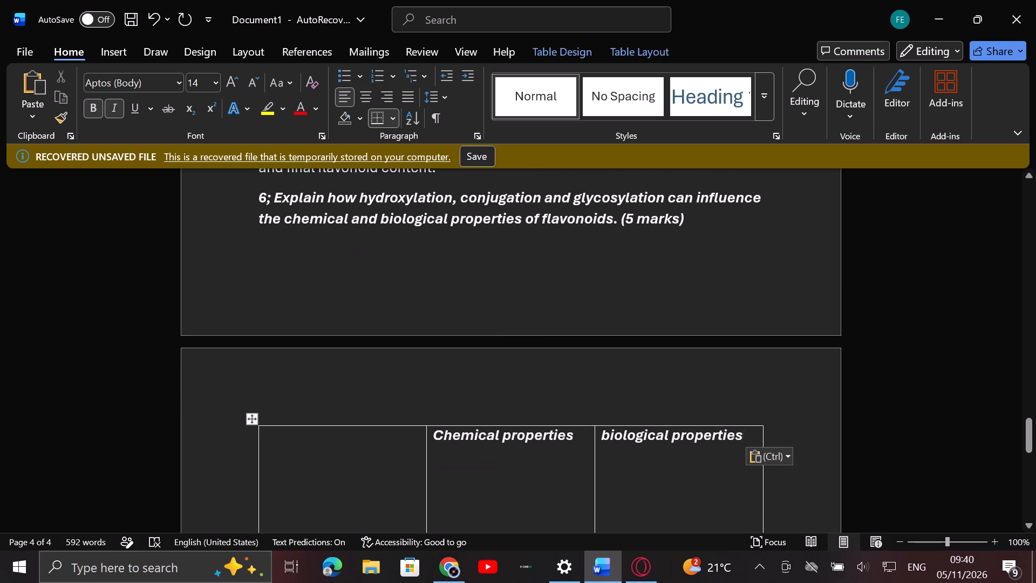
{"action": "scroll", "coordinate": [441, 268], "scroll_direction": "down", "scroll_amount": 1}
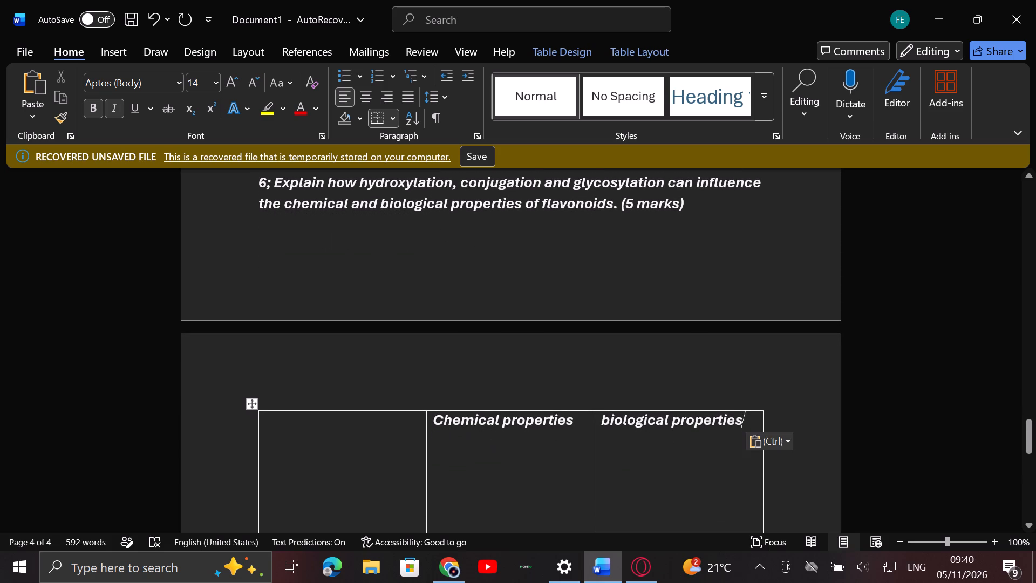
{"action": "left_click", "coordinate": [526, 443]}
{"action": "left_click", "coordinate": [278, 462]}
{"action": "key", "text": "Return"}
{"action": "key", "text": "Return"}
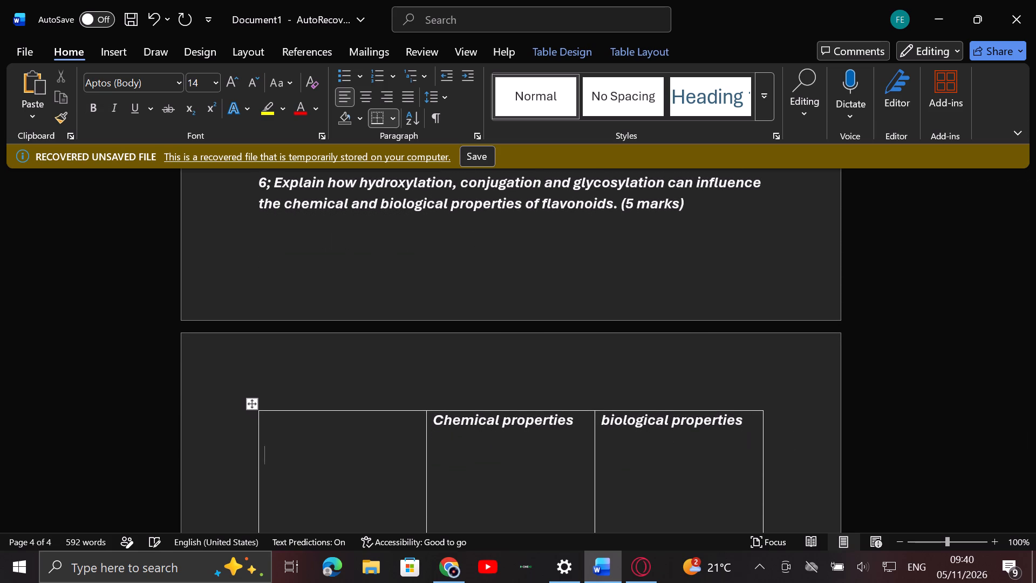
{"action": "key", "text": "Return"}
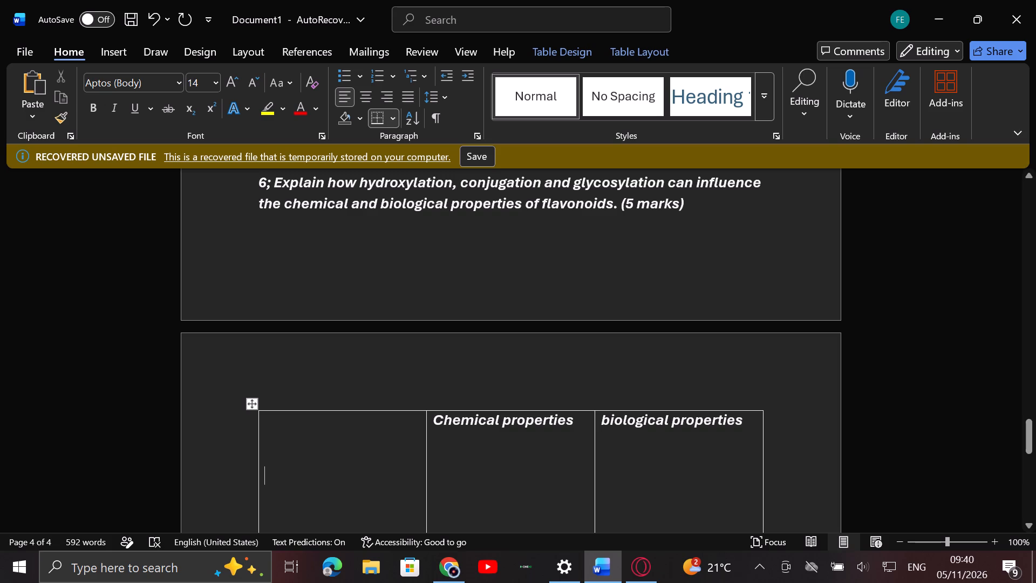
{"action": "left_click_drag", "start_coordinate": [361, 177], "coordinate": [373, 178]}
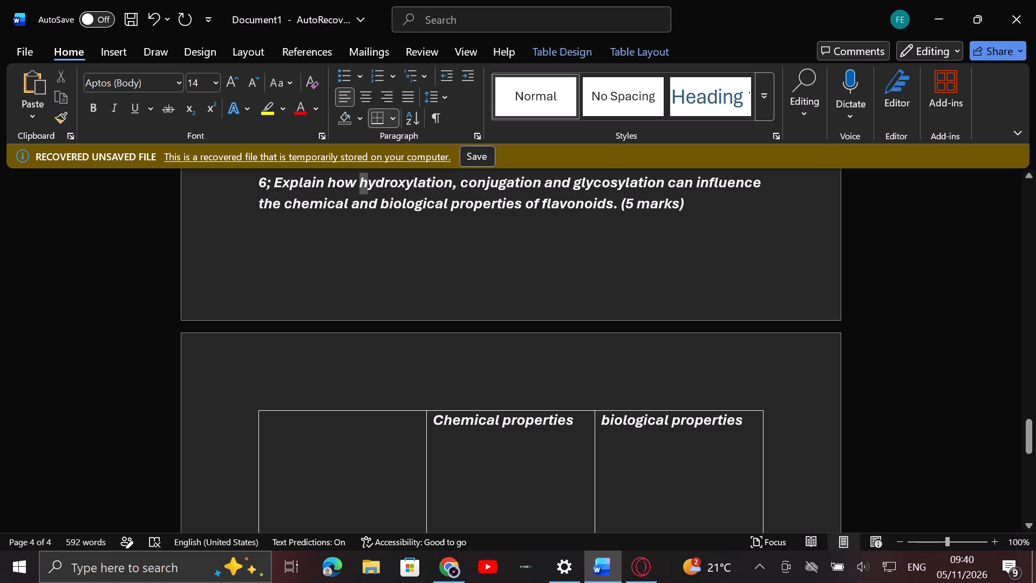
{"action": "left_click_drag", "start_coordinate": [373, 178], "coordinate": [451, 186]}
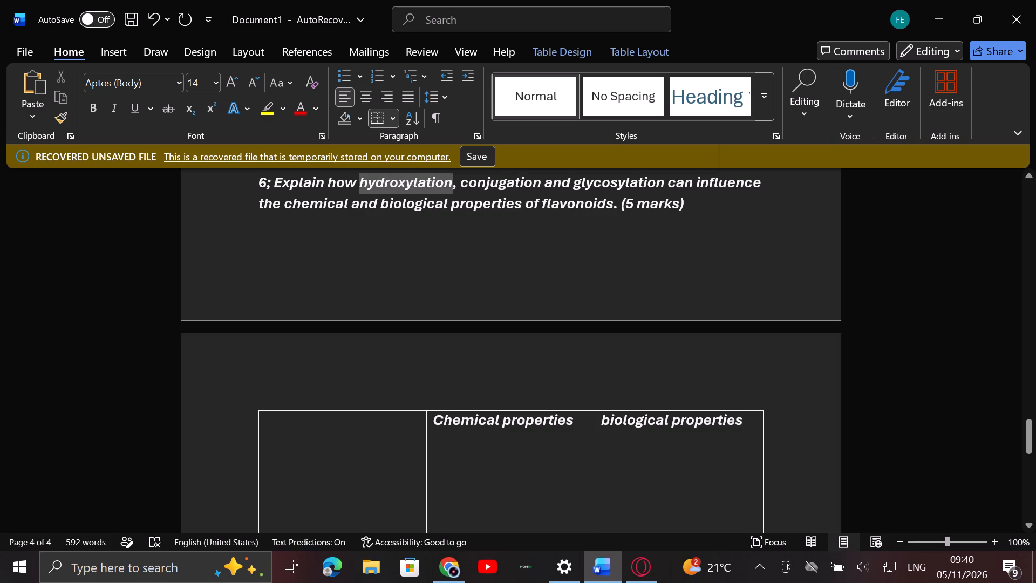
{"action": "key", "text": "ctrl+c"}
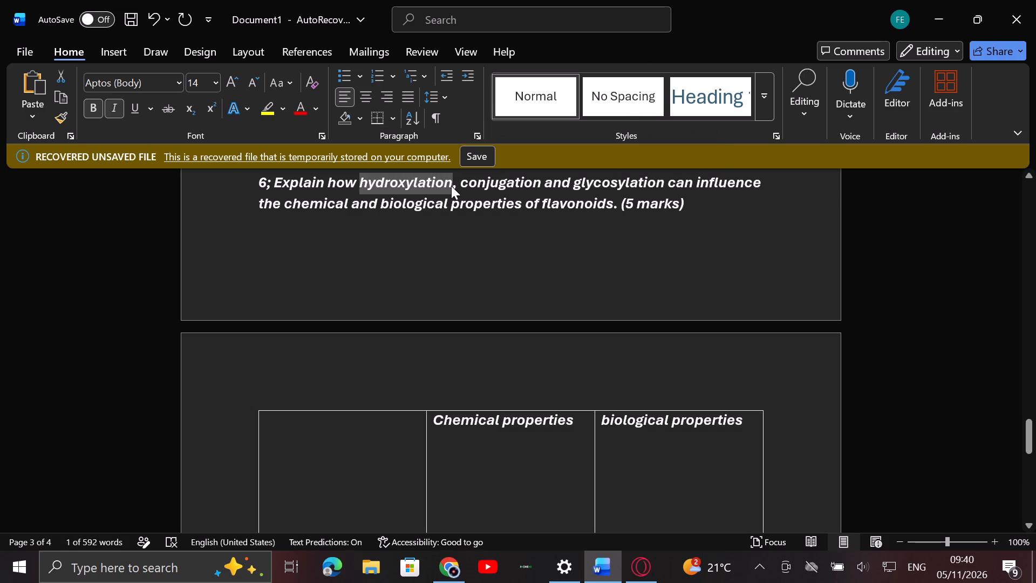
{"action": "left_click", "coordinate": [282, 464]}
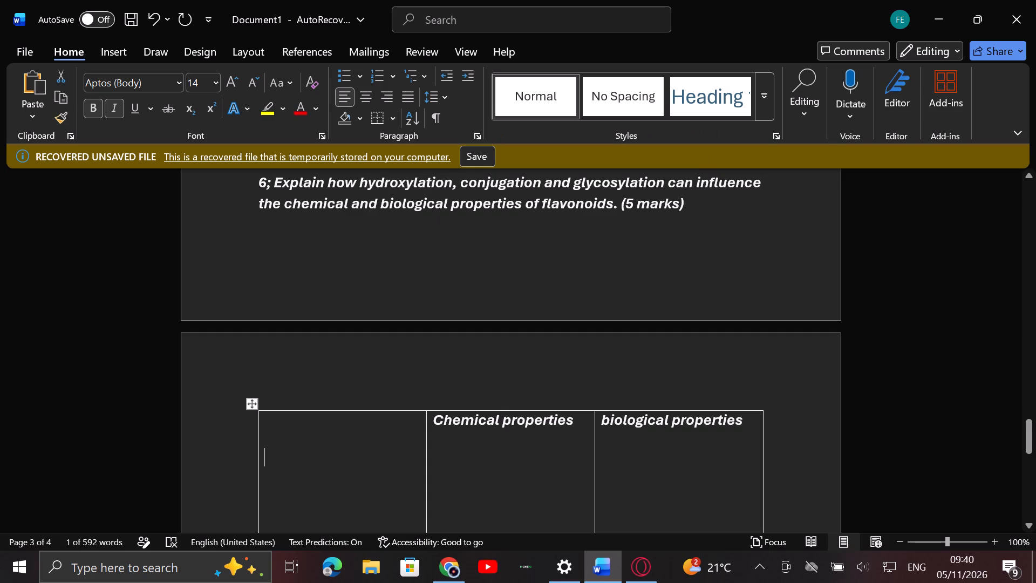
{"action": "left_click", "coordinate": [282, 465]}
{"action": "key", "text": "ctrl+v"}
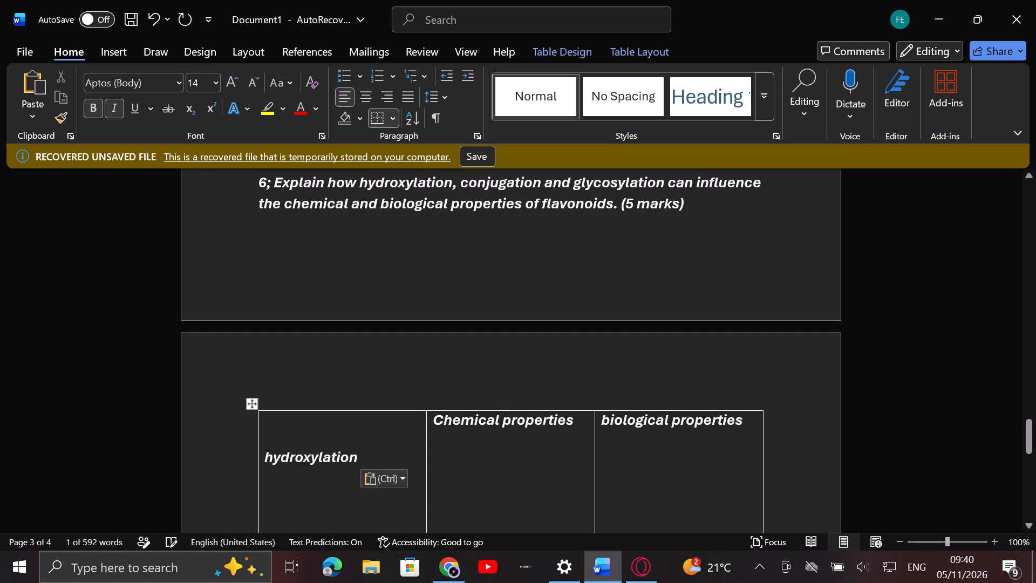
Remove the bold and italic formatting from "hydroxylation" and from the "Chemical properties" and "biological properties" headings in the table.
{"action": "left_click_drag", "start_coordinate": [360, 459], "coordinate": [269, 459]}
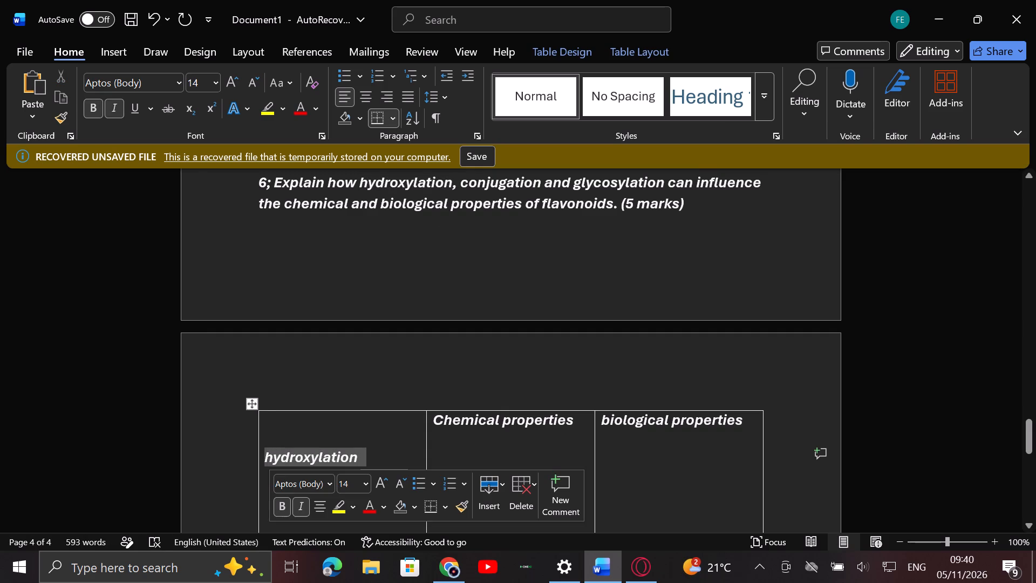
{"action": "left_click", "coordinate": [286, 506]}
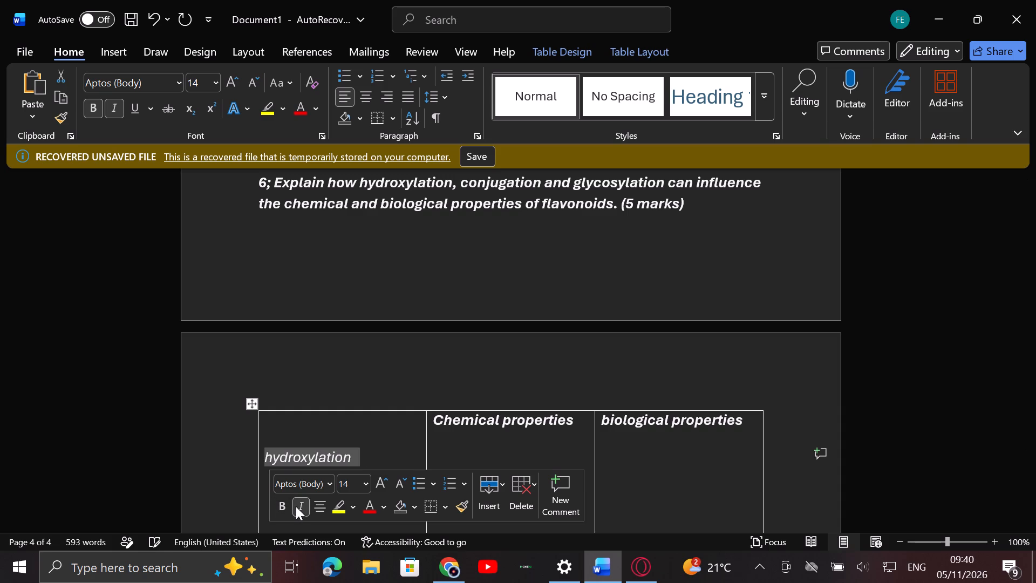
{"action": "left_click", "coordinate": [298, 506]}
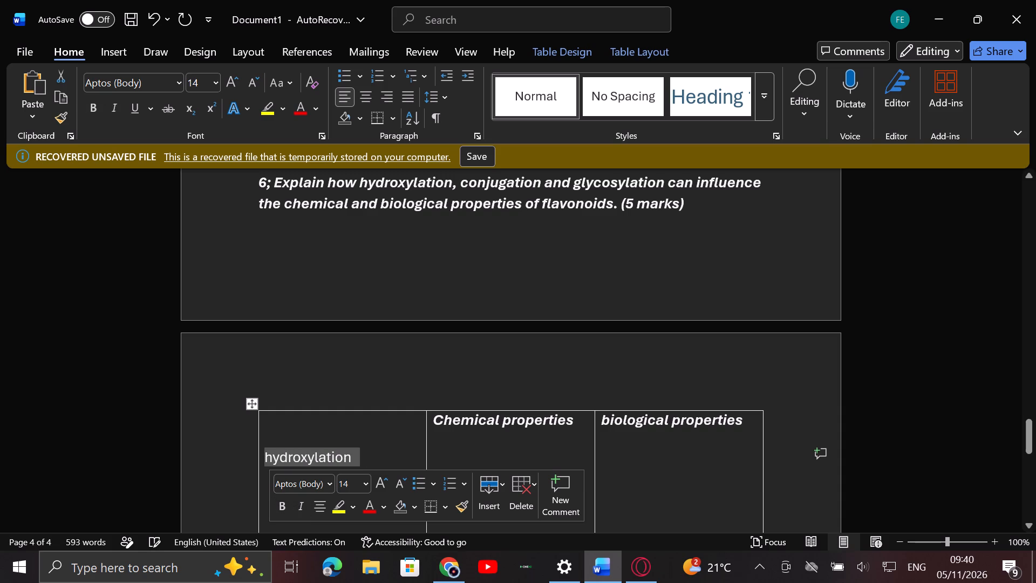
{"action": "left_click", "coordinate": [459, 453]}
{"action": "left_click_drag", "start_coordinate": [436, 416], "coordinate": [667, 423]}
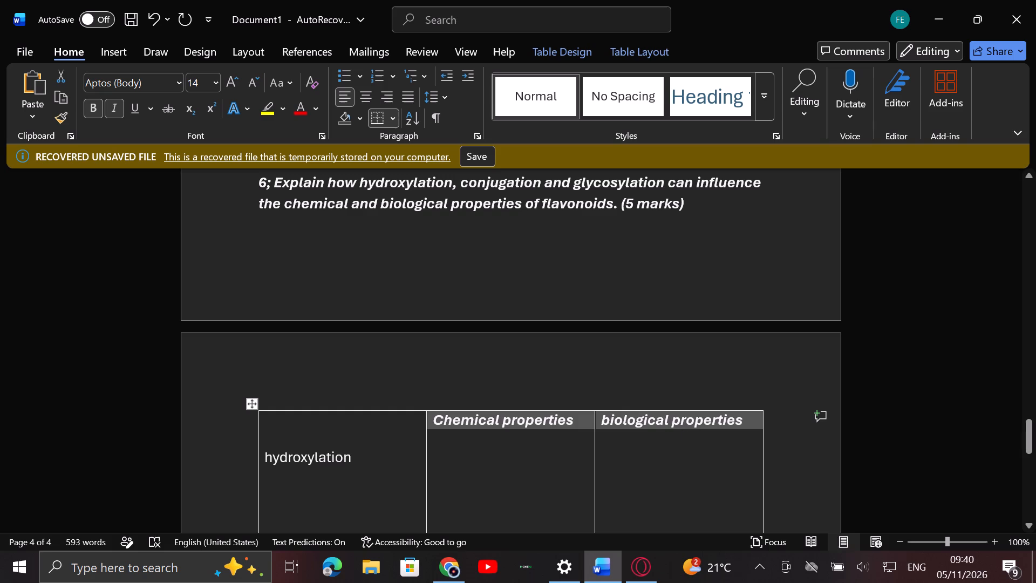
{"action": "left_click", "coordinate": [96, 106]}
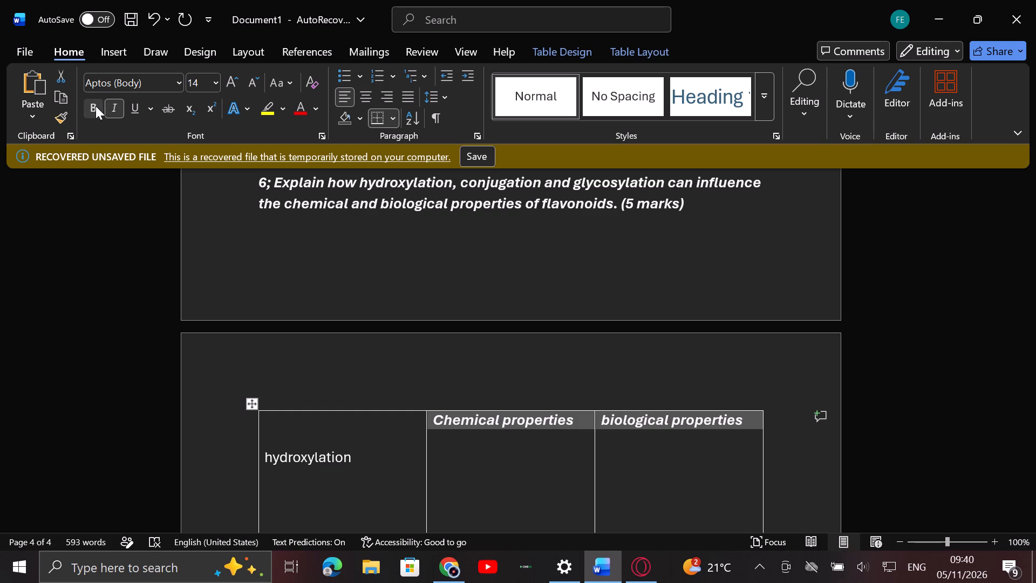
{"action": "left_click", "coordinate": [111, 109]}
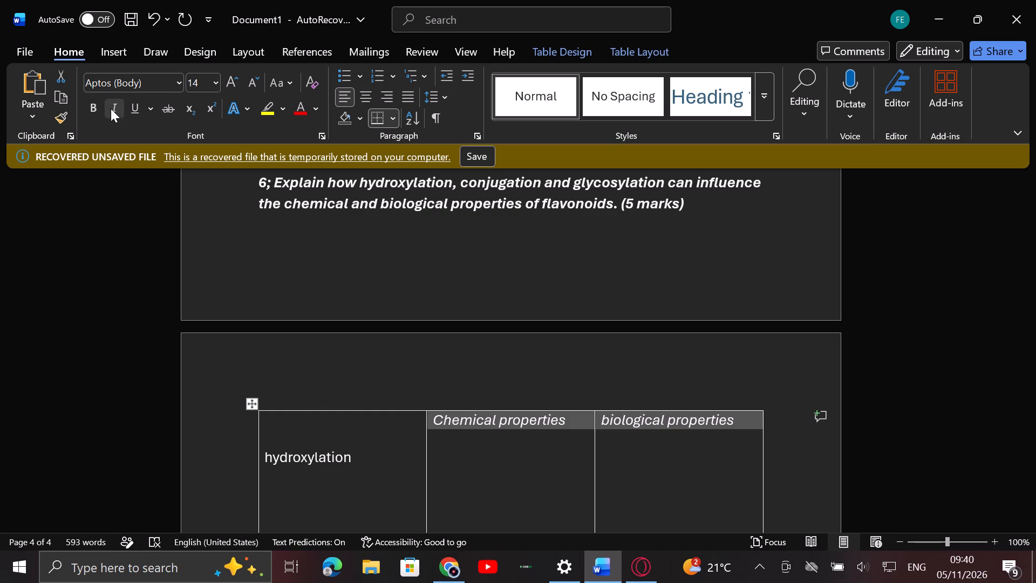
{"action": "left_click", "coordinate": [477, 442]}
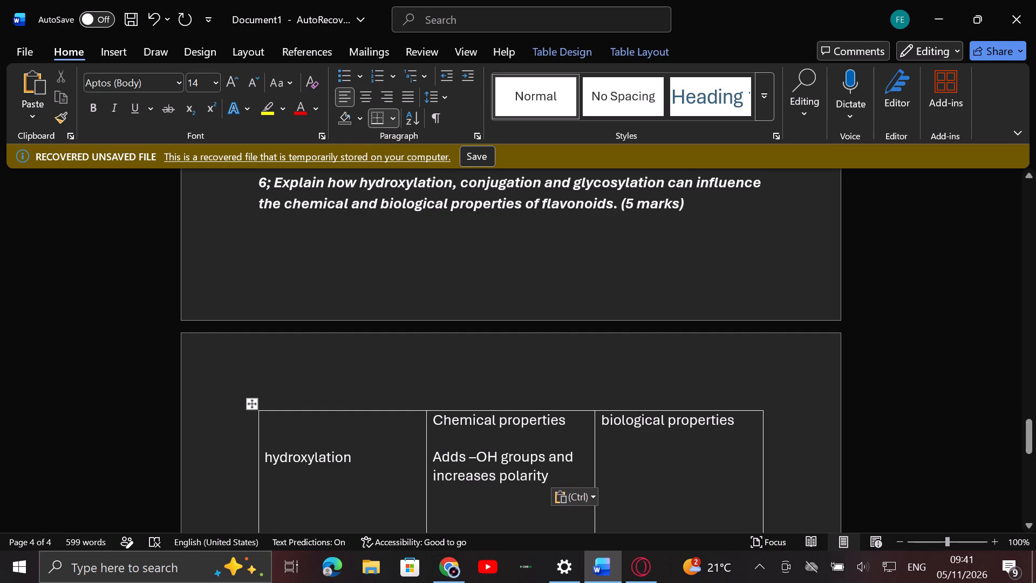
{"action": "left_click", "coordinate": [736, 422]}
{"action": "double_click", "coordinate": [736, 422]}
{"action": "key", "text": "Return"}
{"action": "key", "text": "Return"}
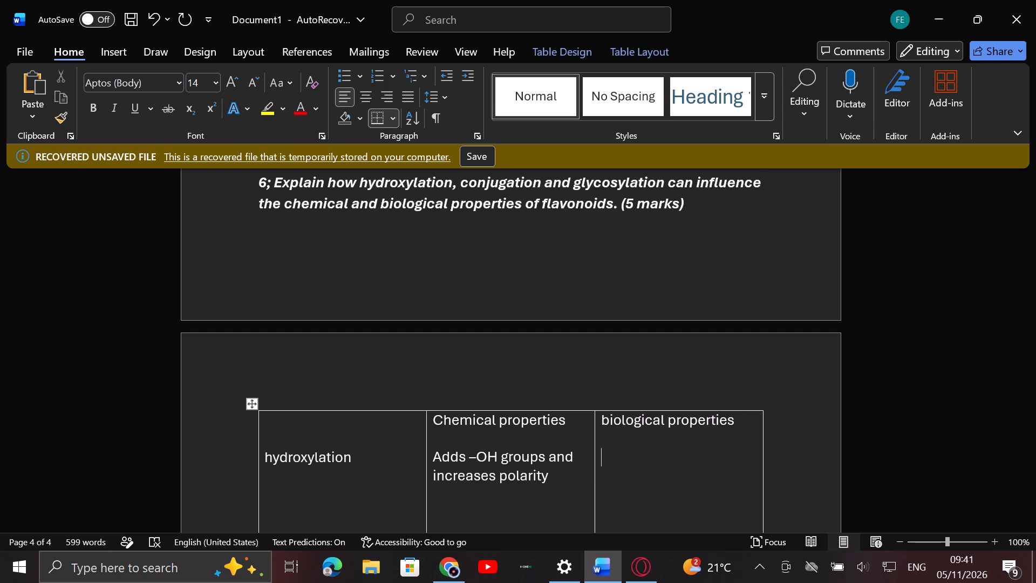
{"action": "left_click", "coordinate": [461, 571]}
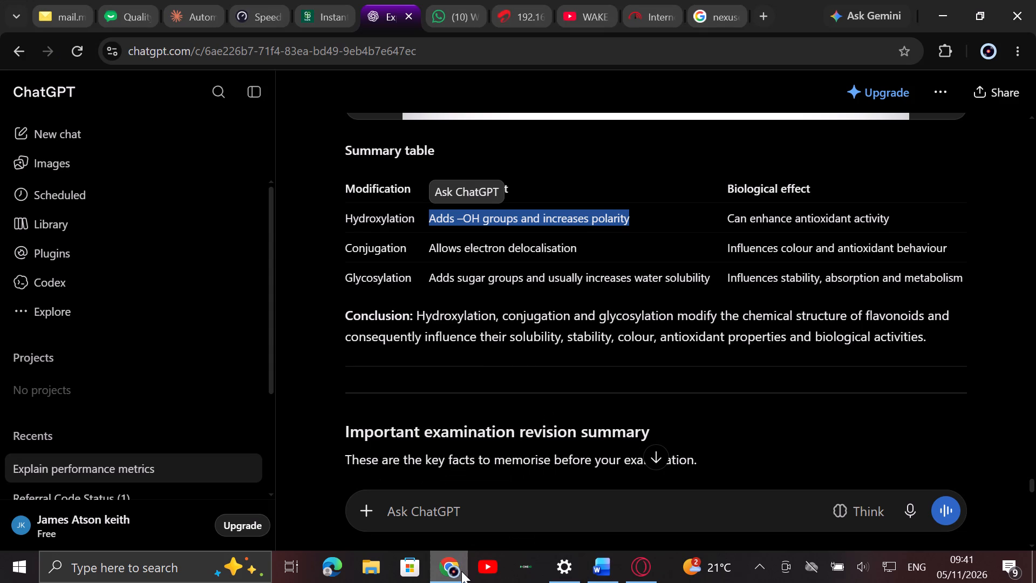
{"action": "left_click", "coordinate": [727, 225]}
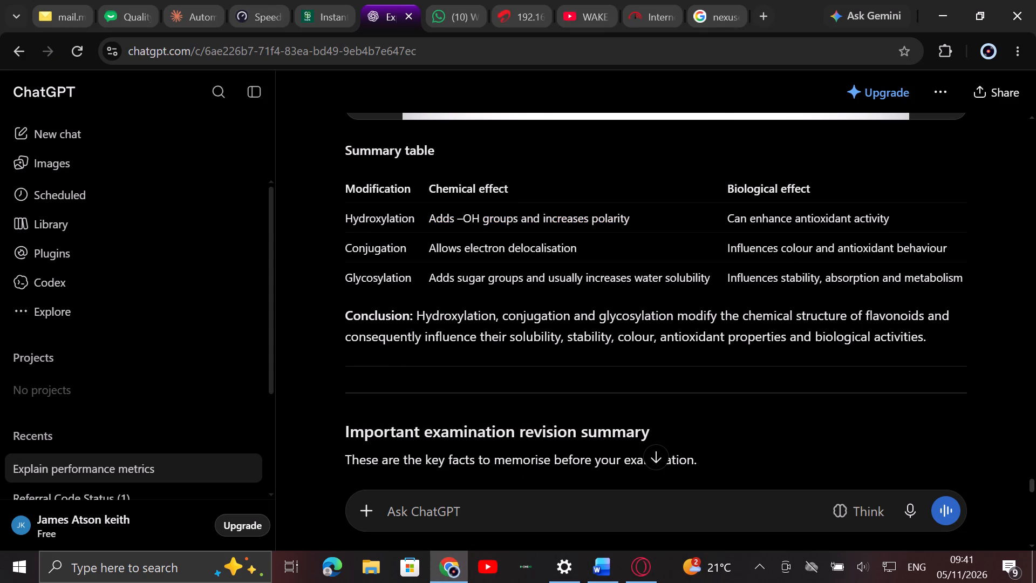
{"action": "left_click_drag", "start_coordinate": [749, 220], "coordinate": [908, 222]}
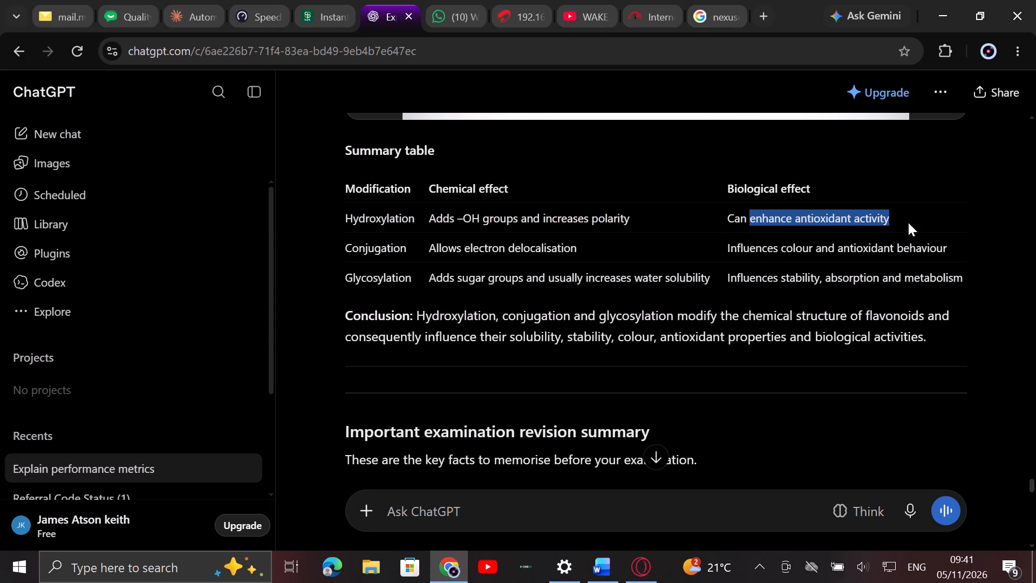
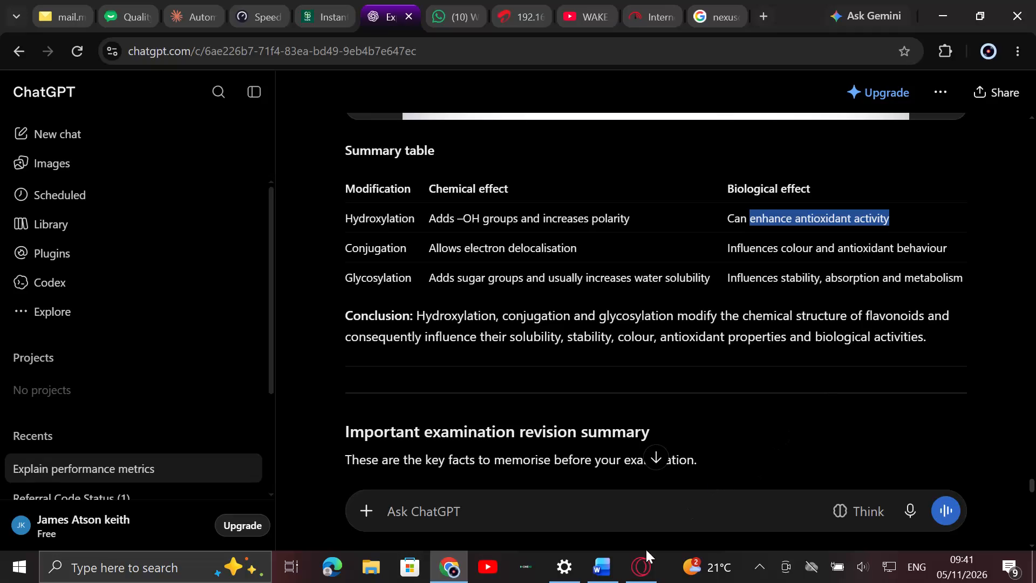
Paste the copied text below "biological properties" in Word's table and amend it to "enhances antioxidant activity".
{"action": "left_click", "coordinate": [599, 570]}
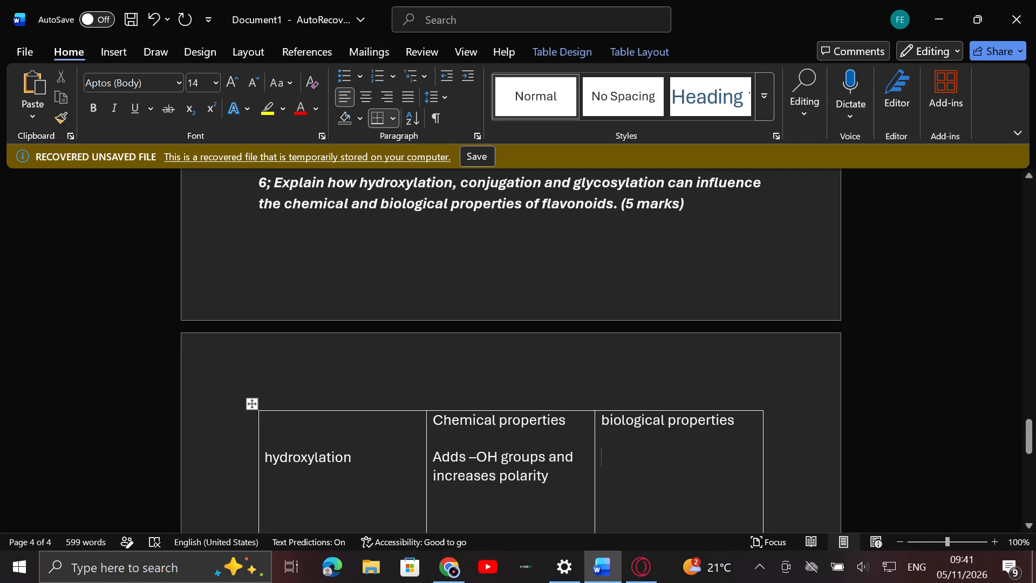
{"action": "key", "text": "ctrl+v"}
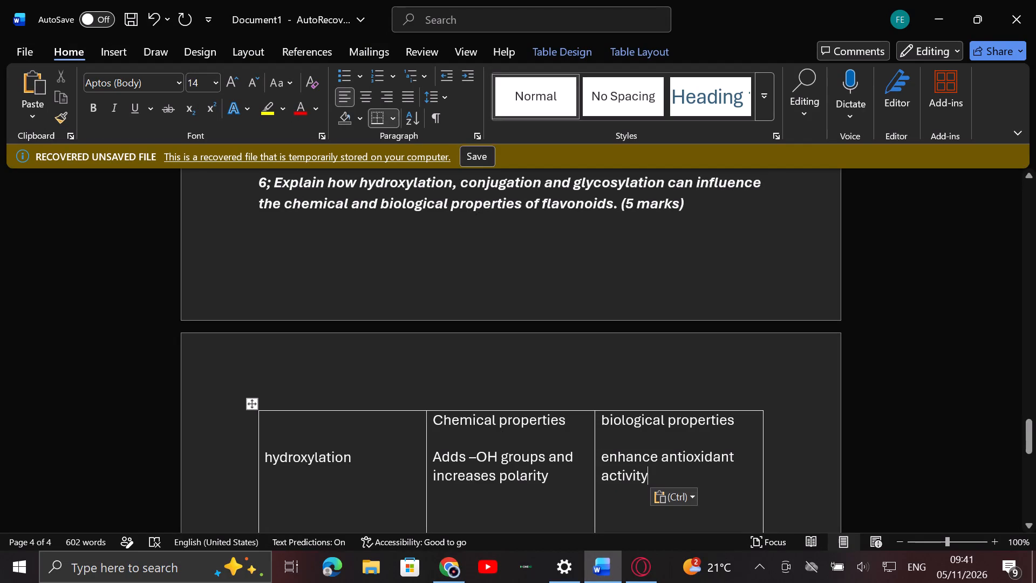
{"action": "left_click", "coordinate": [656, 463]}
{"action": "key", "text": "s"}
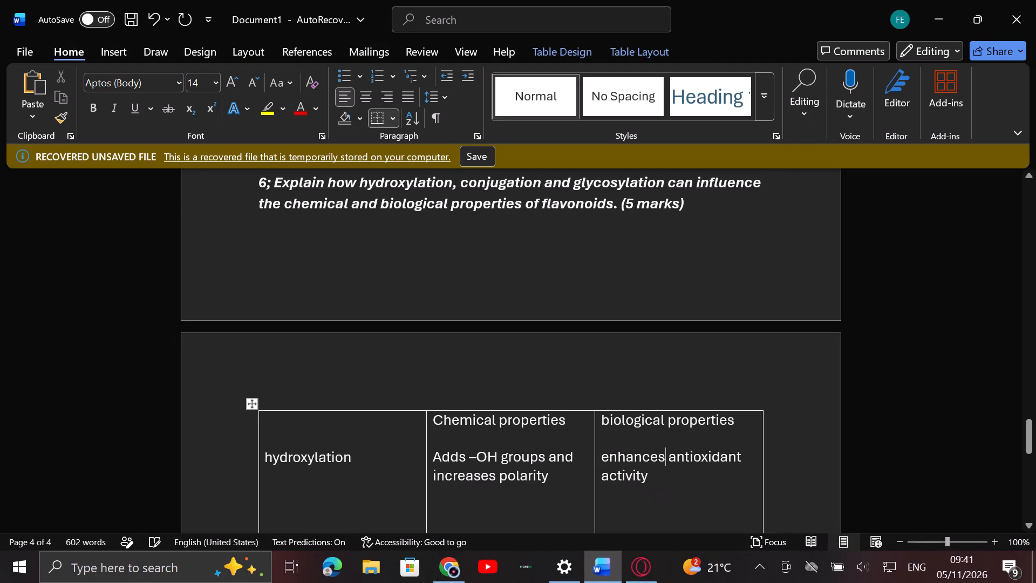
{"action": "left_click", "coordinate": [658, 492]}
Add blank lines below "hydroxylation" in the table's first cell and copy "Conjugation" there from ChatGPT's summary table in Chrome.
{"action": "scroll", "coordinate": [658, 492], "scroll_direction": "down", "scroll_amount": 5}
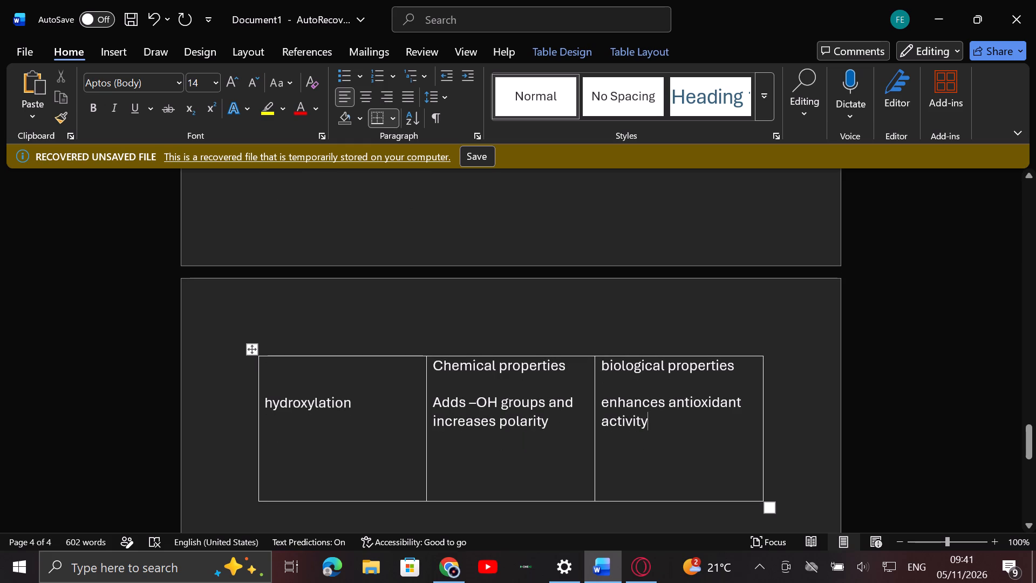
{"action": "left_click", "coordinate": [275, 433]}
{"action": "key", "text": "Return"}
{"action": "key", "text": "Return"}
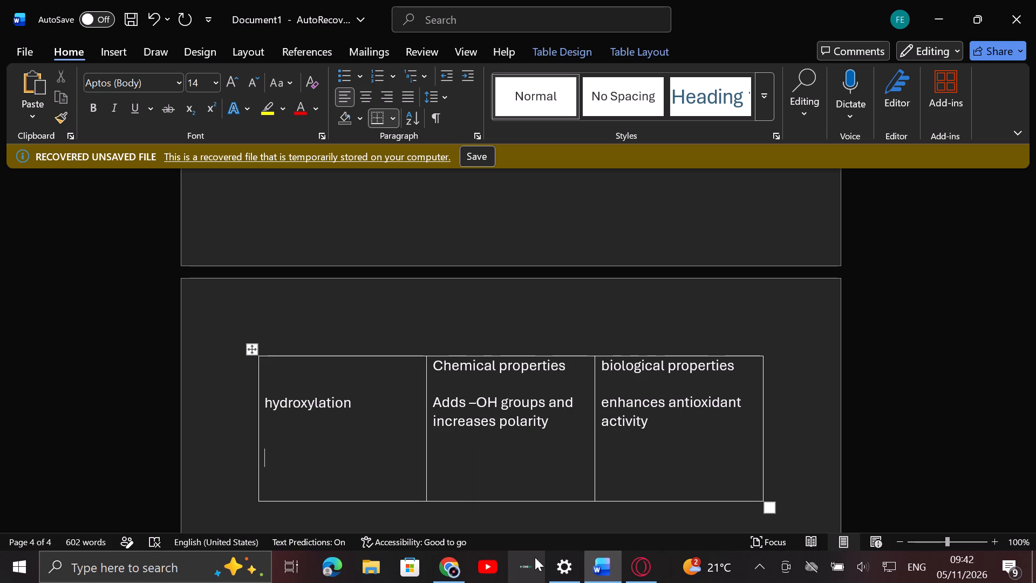
{"action": "left_click", "coordinate": [449, 567]}
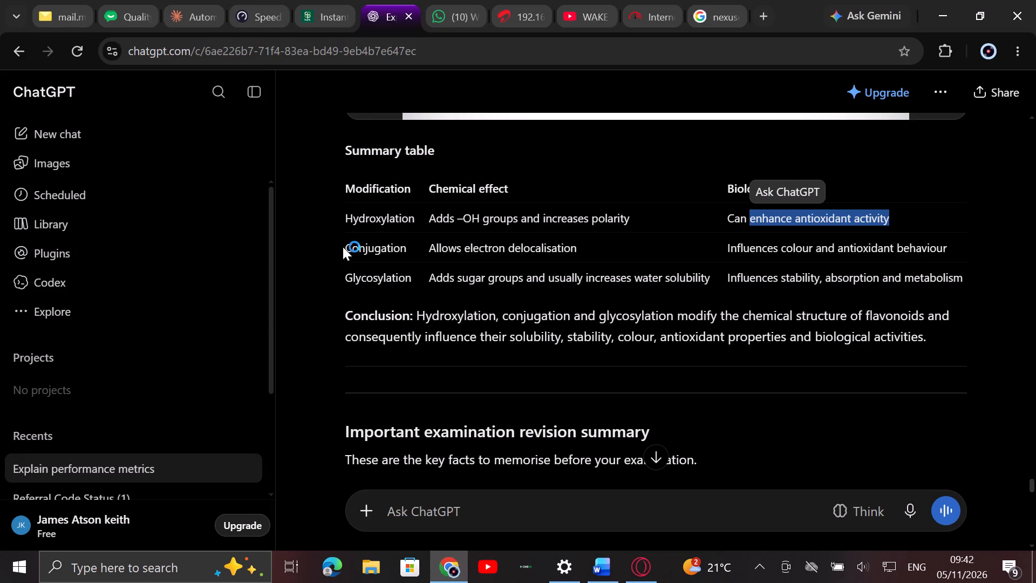
{"action": "left_click_drag", "start_coordinate": [346, 247], "coordinate": [406, 253]}
{"action": "key", "text": "ctrl+c"}
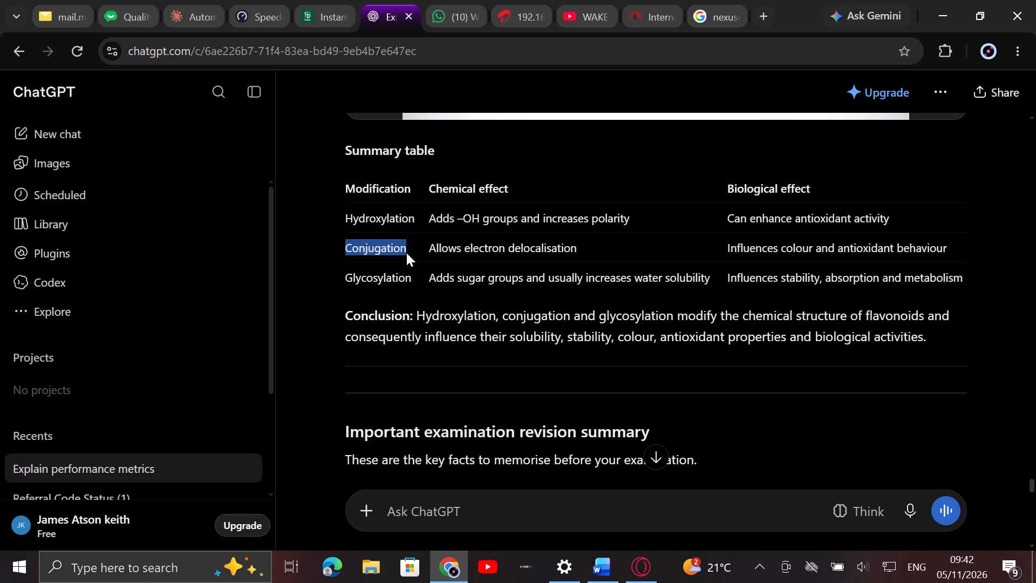
{"action": "key", "text": "ctrl+c"}
{"action": "left_click", "coordinate": [593, 560]}
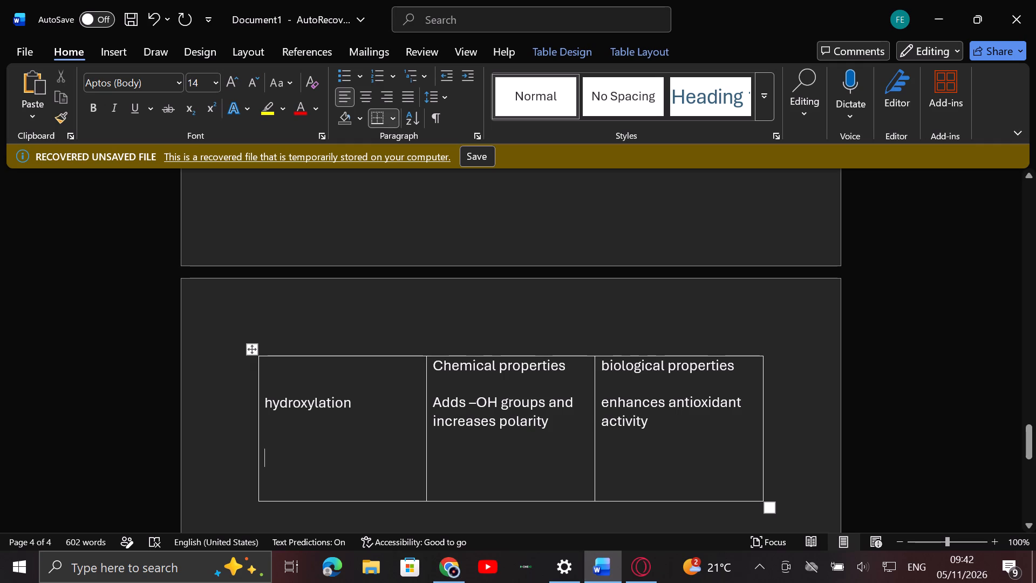
{"action": "key", "text": "ctrl+v"}
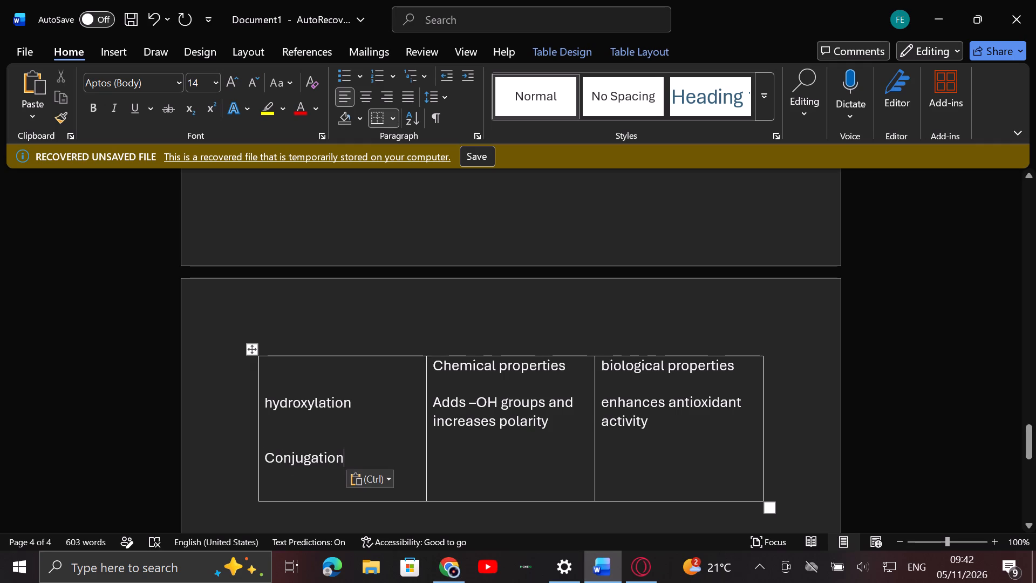
Copy "Allows electron delocalisation" from ChatGPT's summary table in Chrome into Word's chemical properties cell, level with "Conjugation".
{"action": "left_click", "coordinate": [445, 456]}
{"action": "double_click", "coordinate": [435, 456]}
{"action": "left_click", "coordinate": [451, 565]}
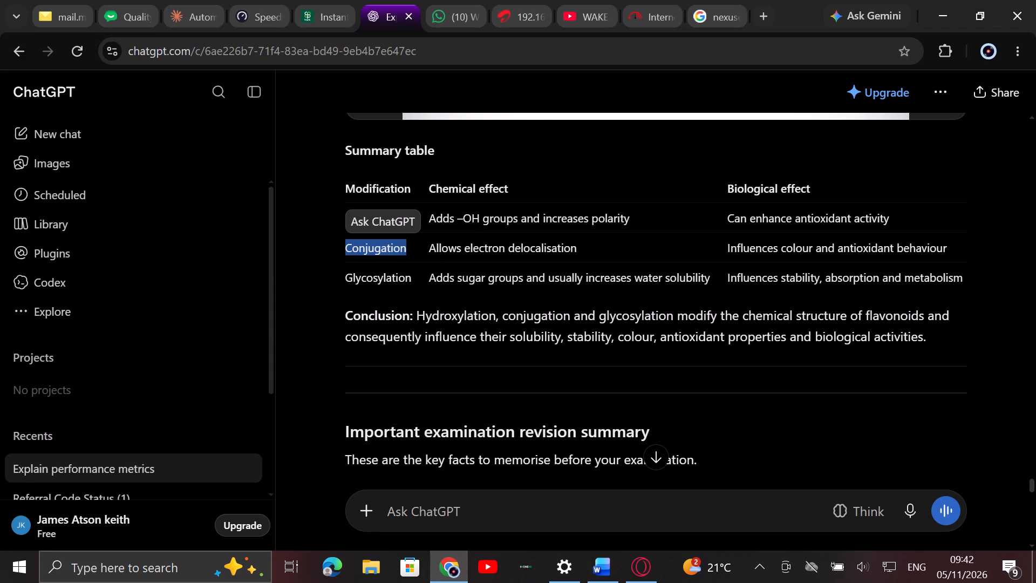
{"action": "left_click_drag", "start_coordinate": [430, 251], "coordinate": [572, 260]}
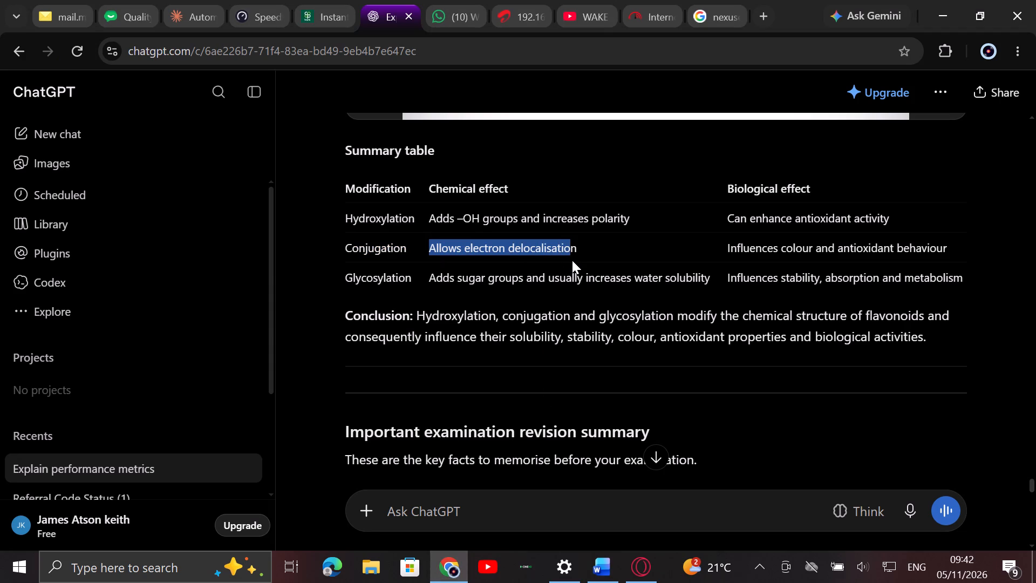
{"action": "left_click_drag", "start_coordinate": [572, 260], "coordinate": [575, 260]}
{"action": "key", "text": "ctrl+c"}
{"action": "key", "text": "ctrl+c"}
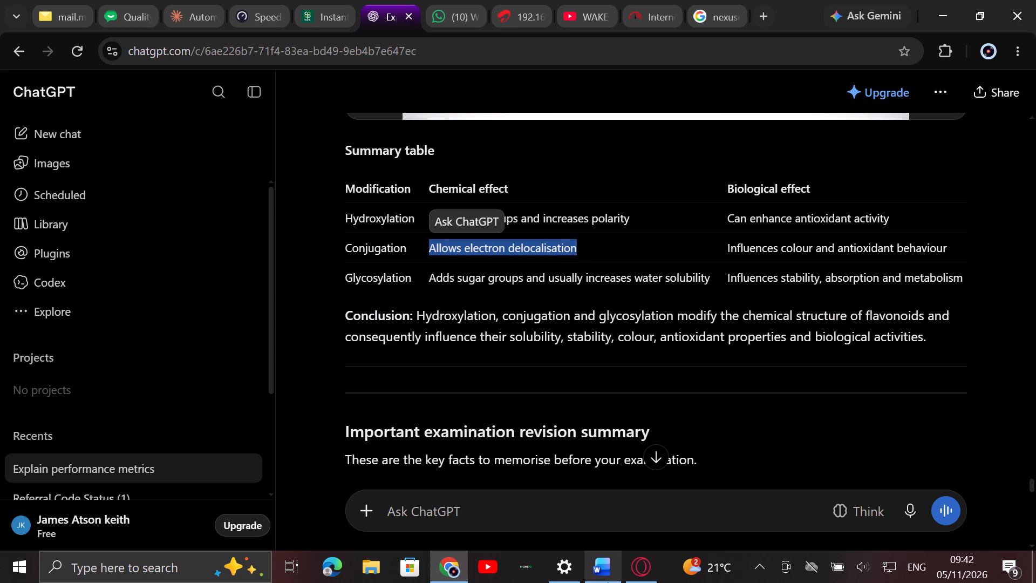
{"action": "left_click", "coordinate": [616, 582]}
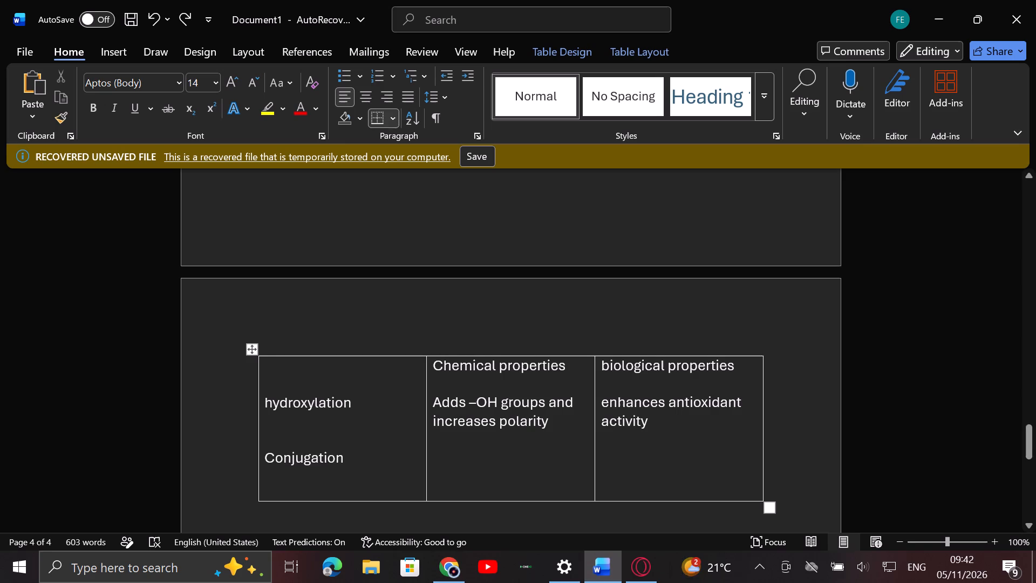
{"action": "left_click", "coordinate": [451, 463]}
{"action": "left_click", "coordinate": [440, 461]}
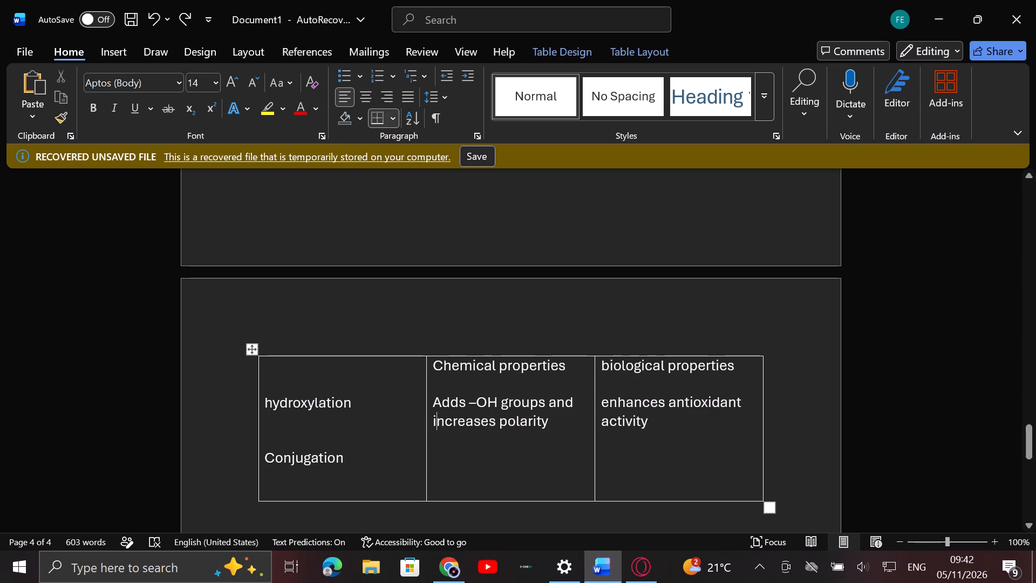
{"action": "double_click", "coordinate": [440, 461]}
{"action": "key", "text": "ctrl+v"}
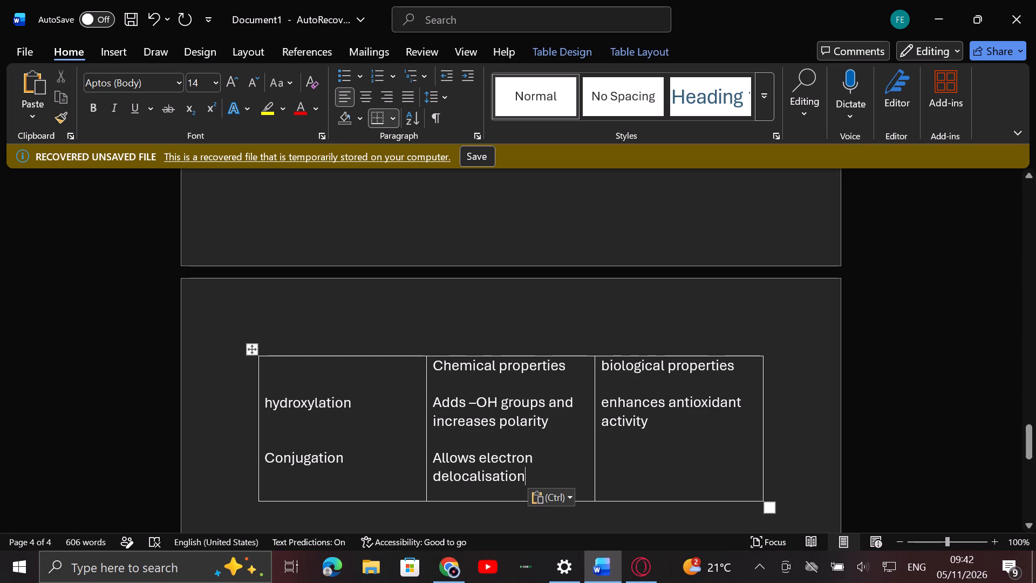
{"action": "left_click", "coordinate": [602, 451]}
{"action": "double_click", "coordinate": [602, 451]}
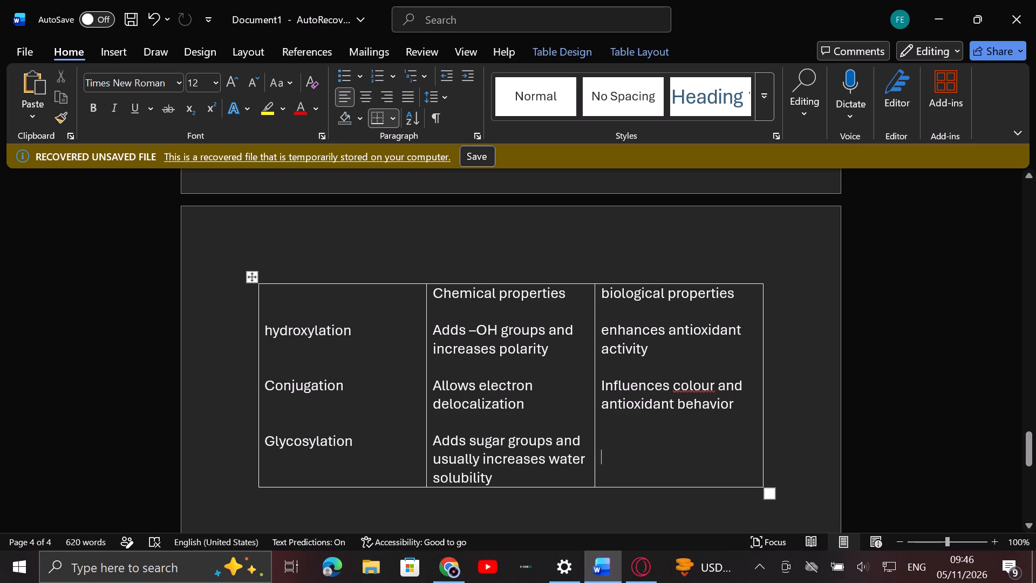
{"action": "left_click", "coordinate": [599, 442]}
{"action": "left_click", "coordinate": [602, 442]}
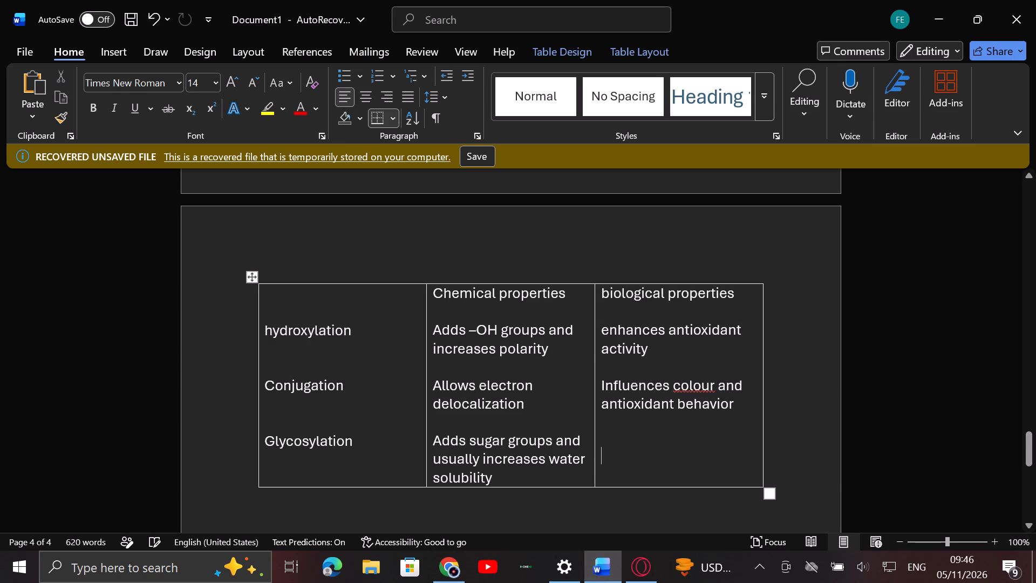
{"action": "left_click", "coordinate": [603, 442]}
{"action": "double_click", "coordinate": [603, 442]}
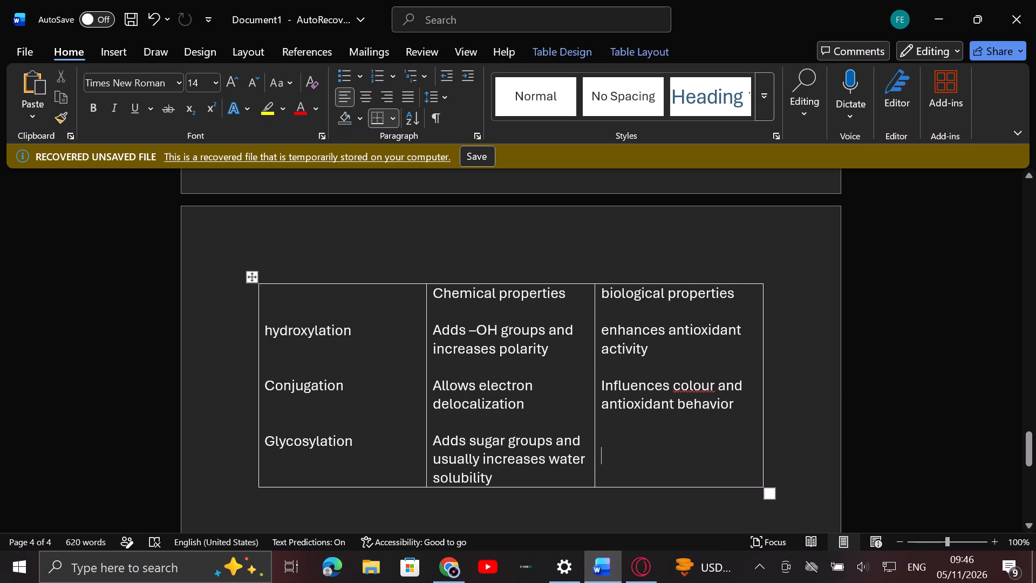
{"action": "double_click", "coordinate": [603, 442]}
{"action": "double_click", "coordinate": [602, 442]}
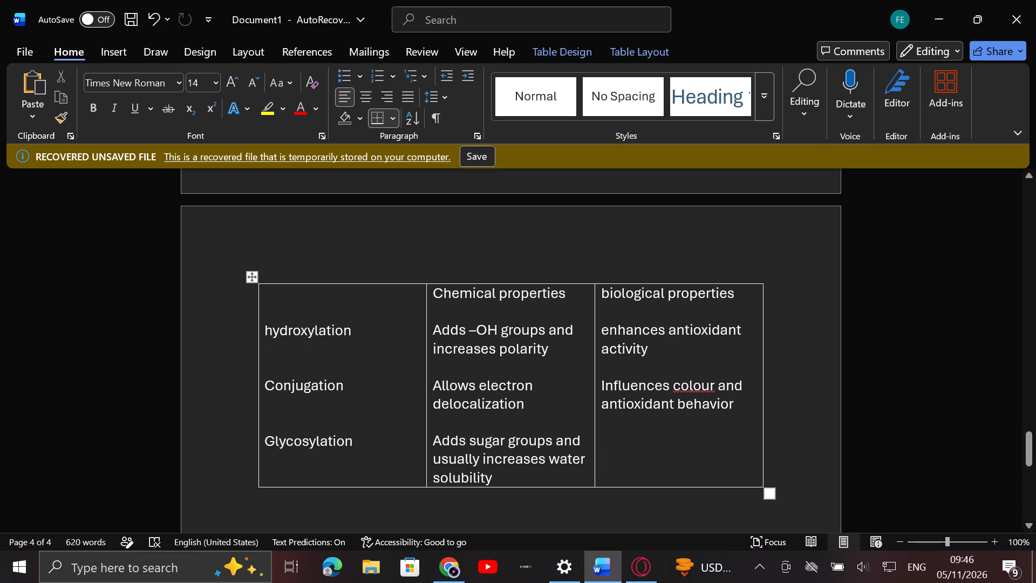
{"action": "triple_click", "coordinate": [602, 442]}
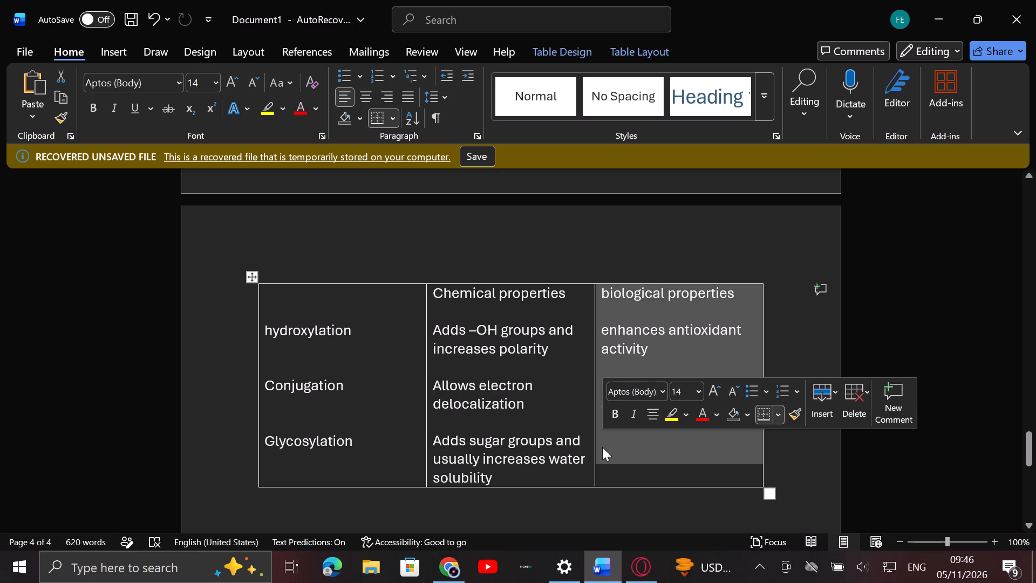
{"action": "left_click", "coordinate": [602, 447]}
{"action": "left_click", "coordinate": [601, 439]}
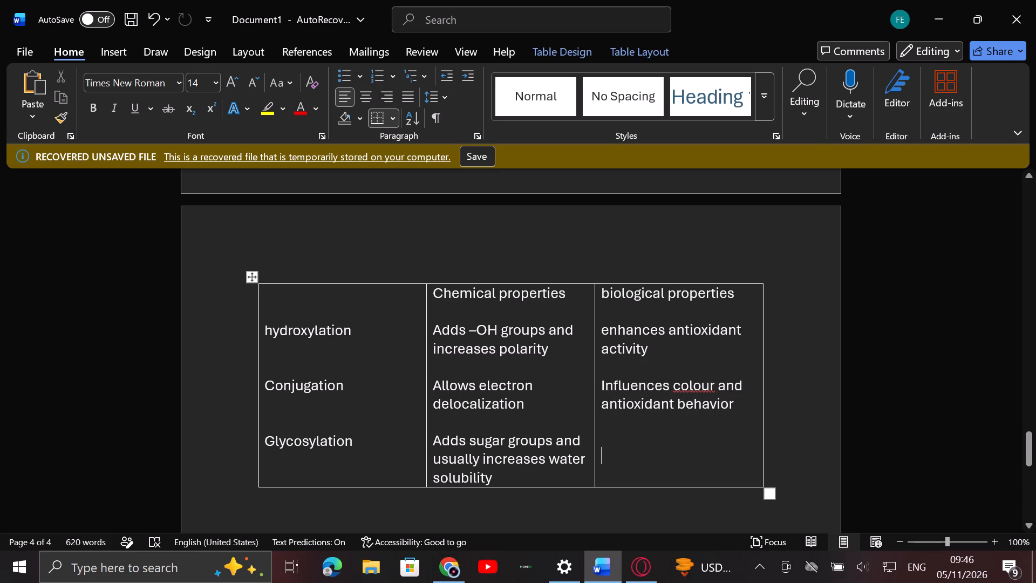
{"action": "triple_click", "coordinate": [601, 439]}
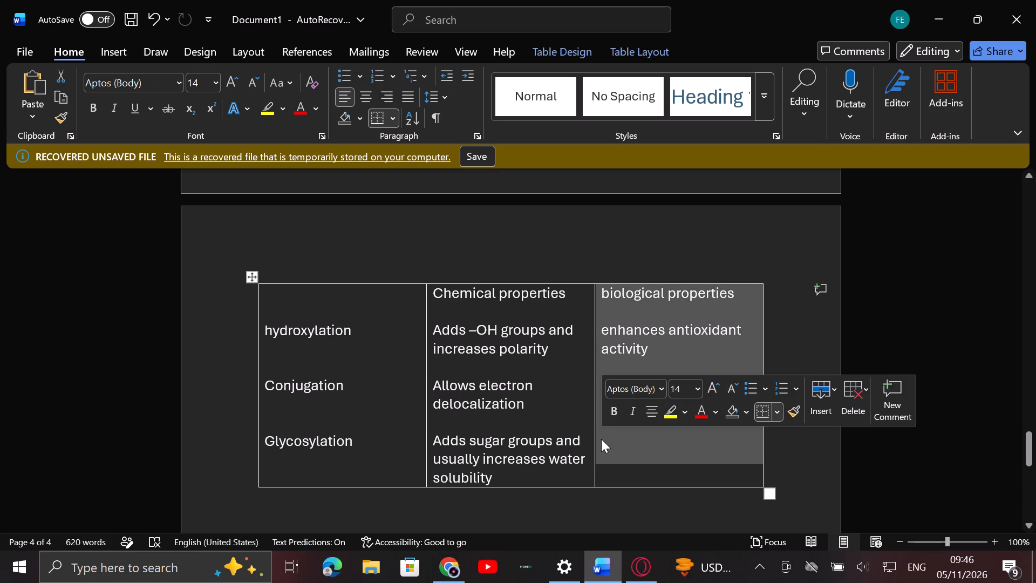
{"action": "left_click", "coordinate": [616, 440]}
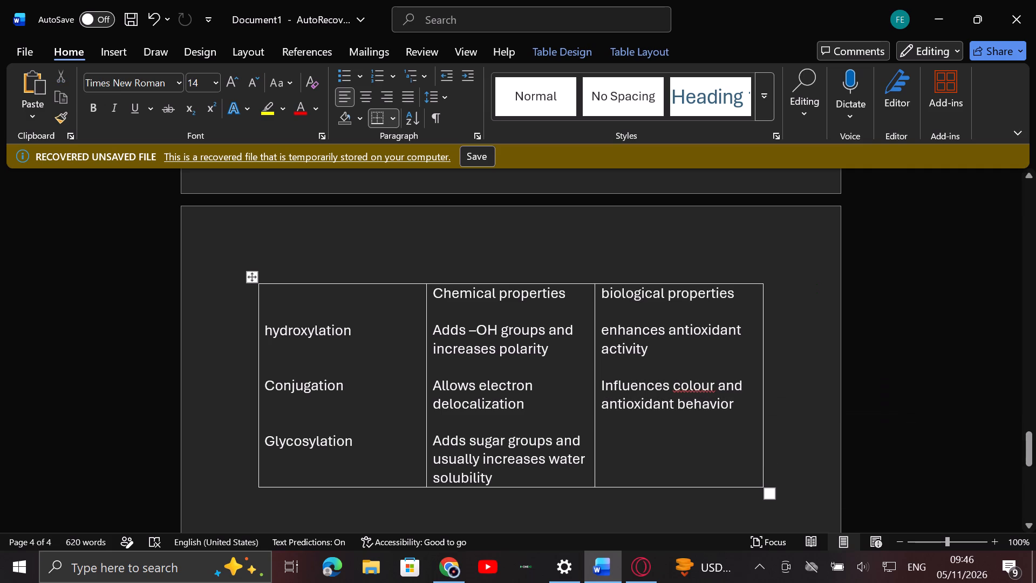
{"action": "key", "text": "BackSpace"}
{"action": "key", "text": "BackSpace"}
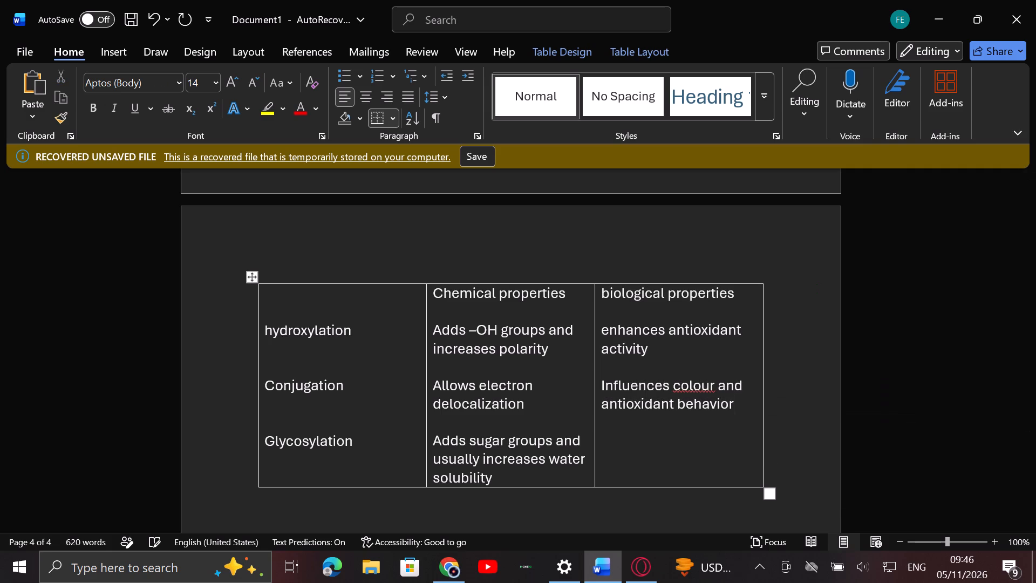
Paste "Influences stability, absorption and metabolism" in the biological properties cell, level with the "Glycosylation" entry.
{"action": "double_click", "coordinate": [606, 438]}
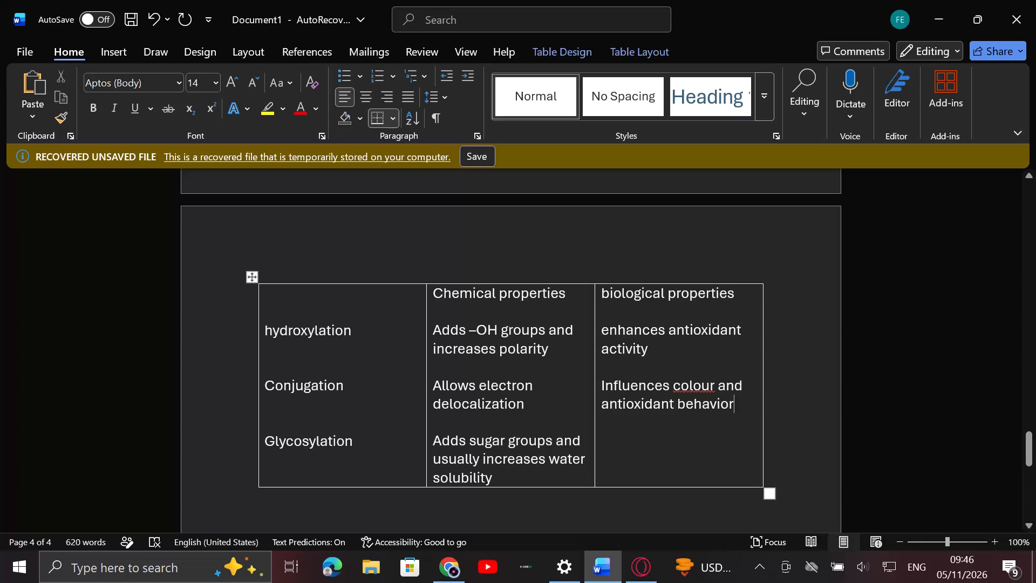
{"action": "key", "text": "ctrl+v"}
{"action": "scroll", "coordinate": [638, 473], "scroll_direction": "down", "scroll_amount": 5}
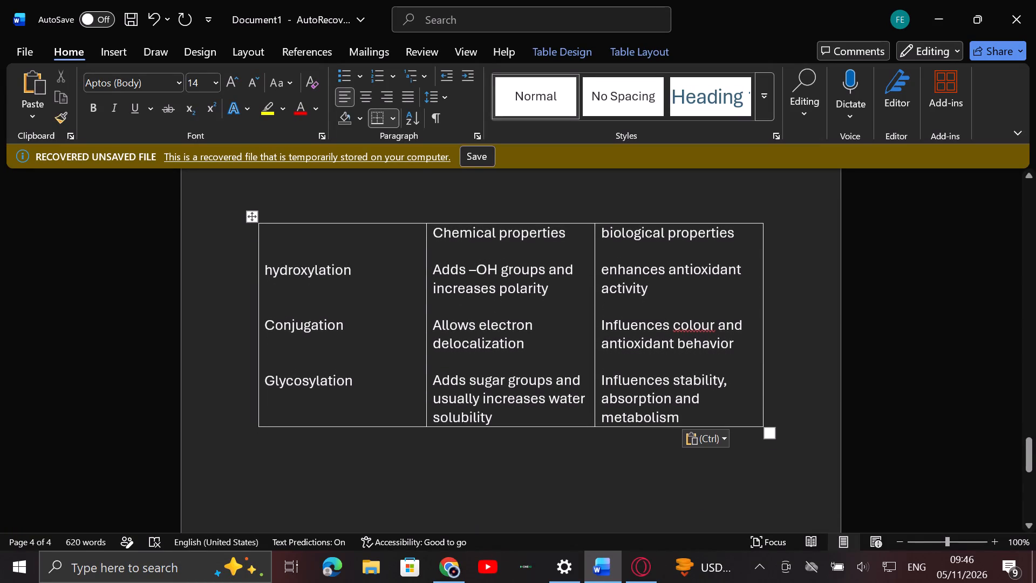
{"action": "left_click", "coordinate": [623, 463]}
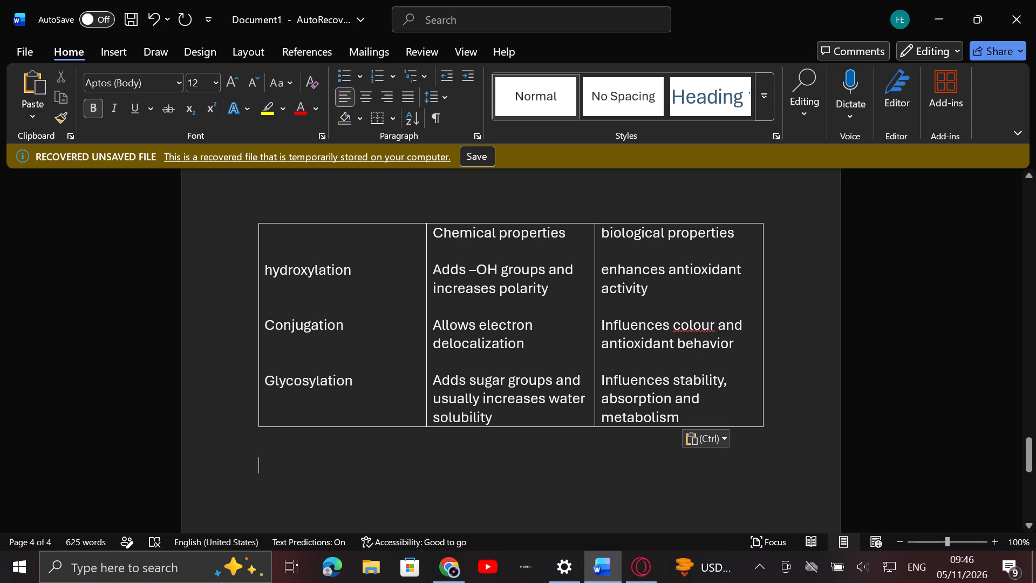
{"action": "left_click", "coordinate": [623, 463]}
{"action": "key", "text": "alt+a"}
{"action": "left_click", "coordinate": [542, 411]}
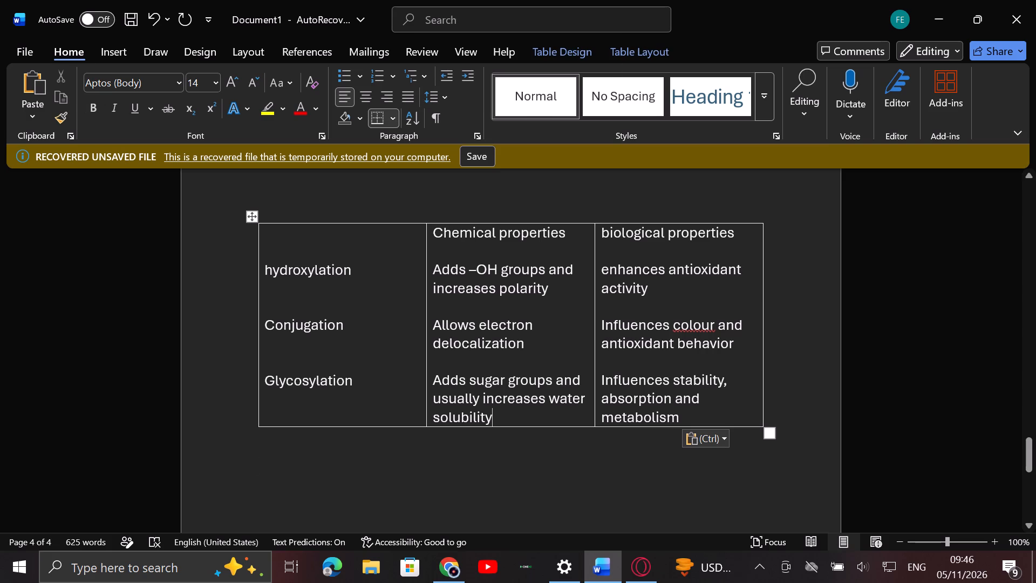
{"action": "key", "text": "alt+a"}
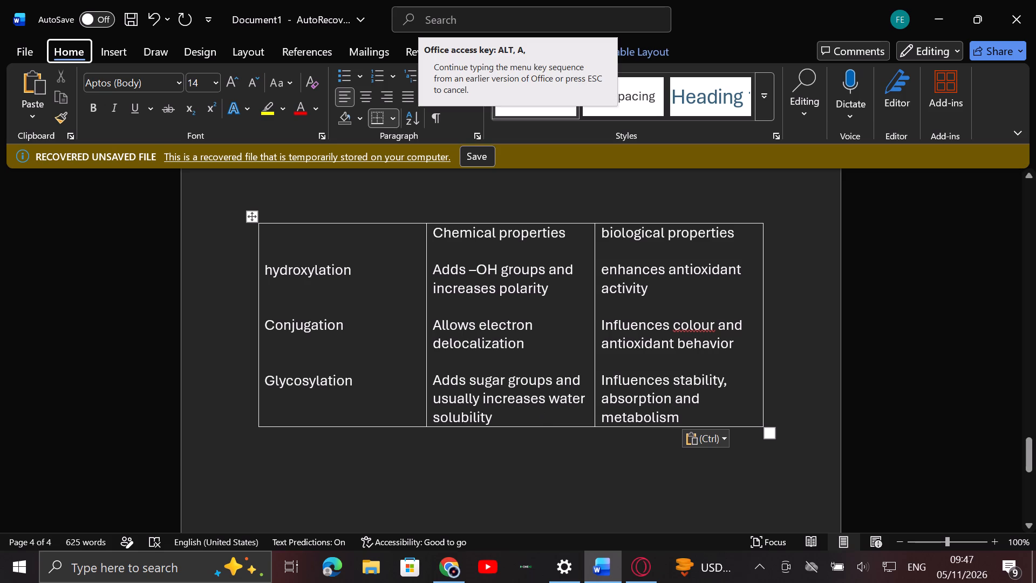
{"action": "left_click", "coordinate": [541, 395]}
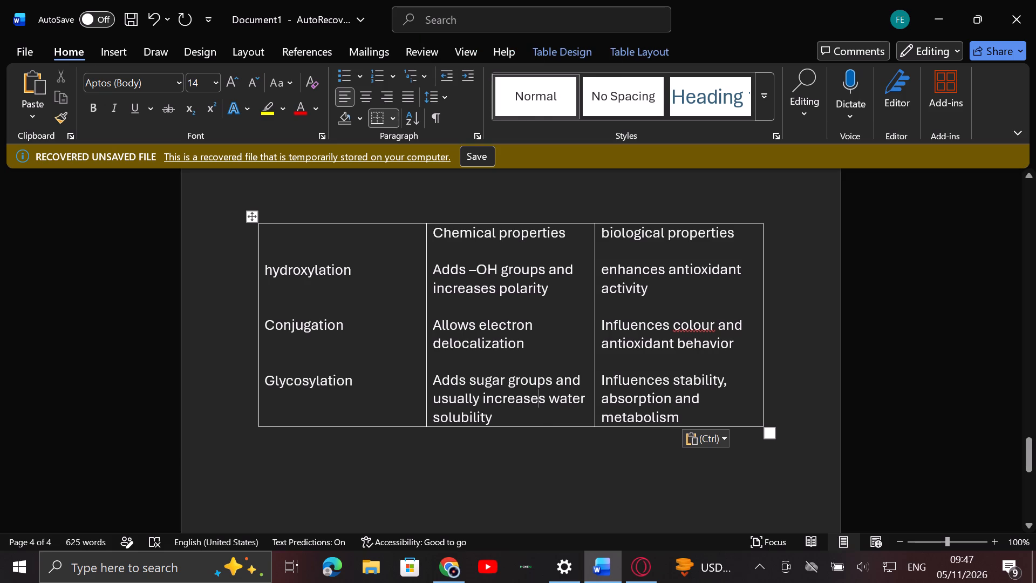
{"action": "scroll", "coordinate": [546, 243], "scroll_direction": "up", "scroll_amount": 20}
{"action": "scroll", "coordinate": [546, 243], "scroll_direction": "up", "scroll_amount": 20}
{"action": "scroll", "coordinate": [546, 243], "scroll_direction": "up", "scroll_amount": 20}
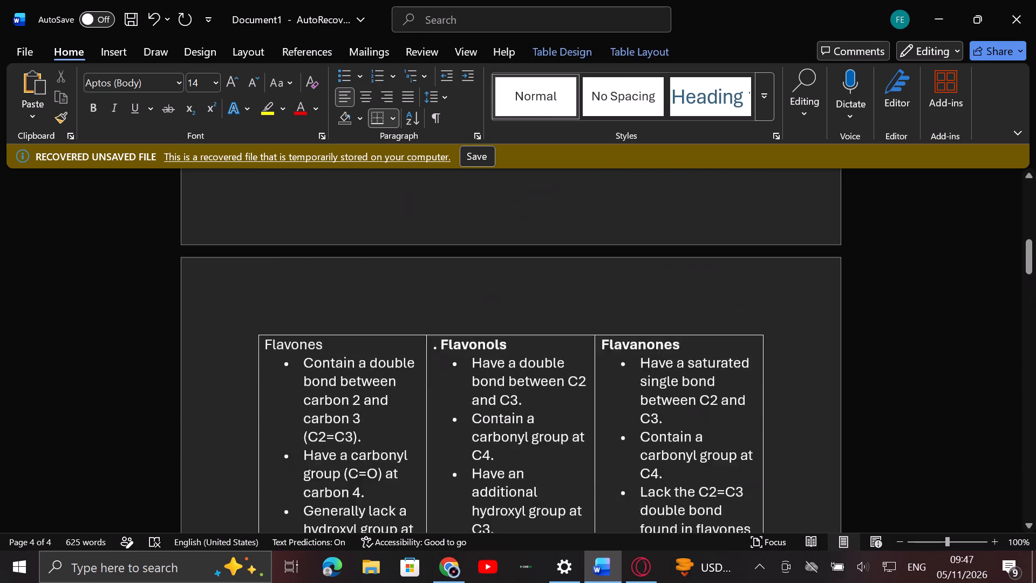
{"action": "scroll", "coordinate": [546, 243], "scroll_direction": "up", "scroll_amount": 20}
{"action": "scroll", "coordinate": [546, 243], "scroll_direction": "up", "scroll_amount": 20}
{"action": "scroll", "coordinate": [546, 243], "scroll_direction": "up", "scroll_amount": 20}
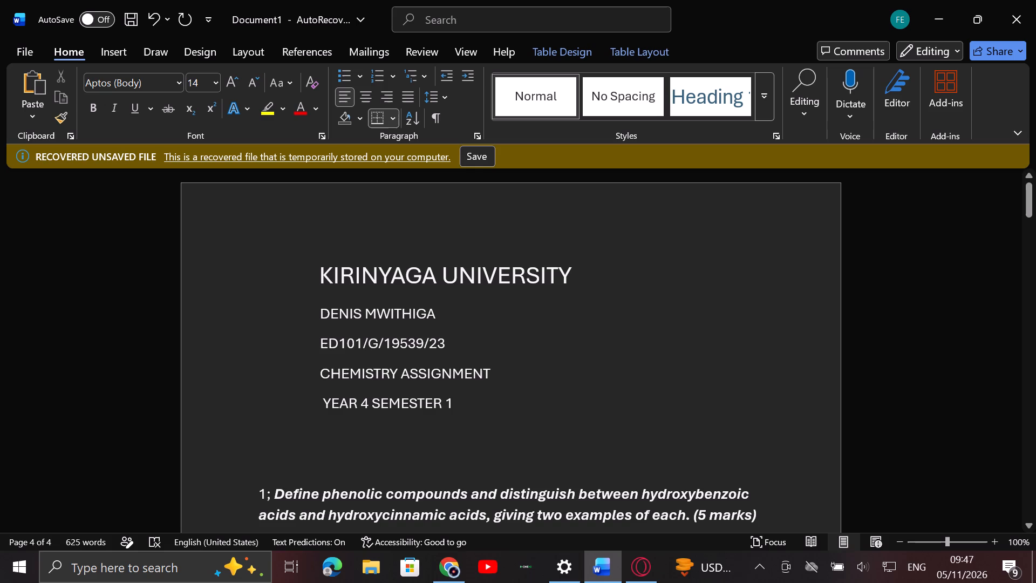
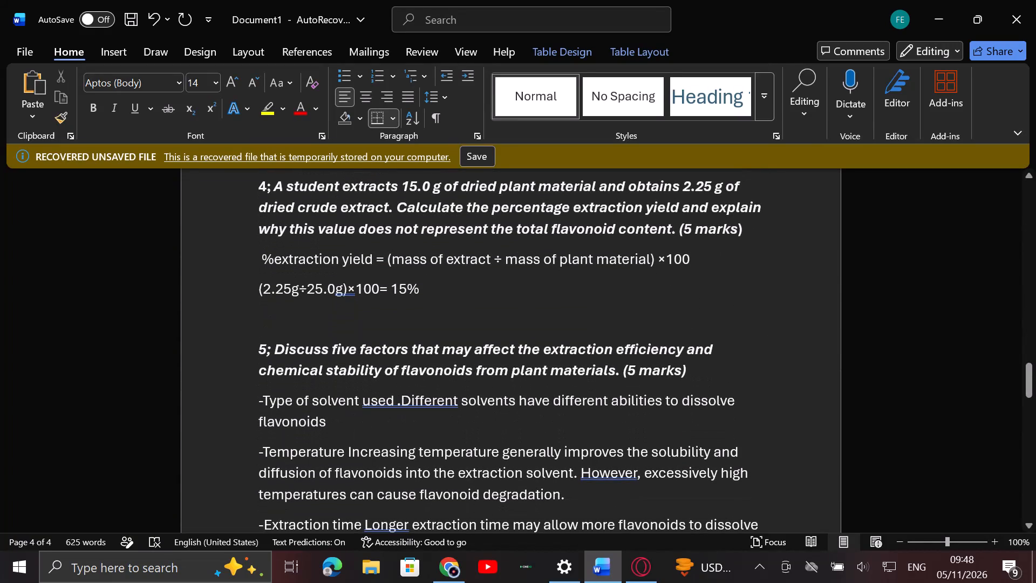
Add a line reading "Explanation-" below the 15% calculation in question 4's answer.
{"action": "left_click", "coordinate": [447, 288]}
{"action": "key", "text": "Return"}
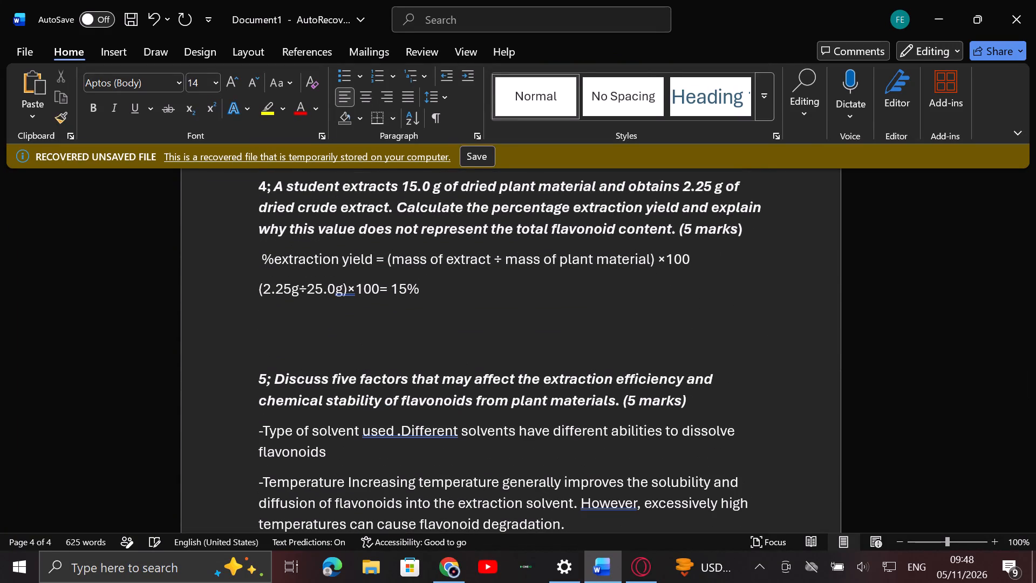
{"action": "type", "text": "expla"}
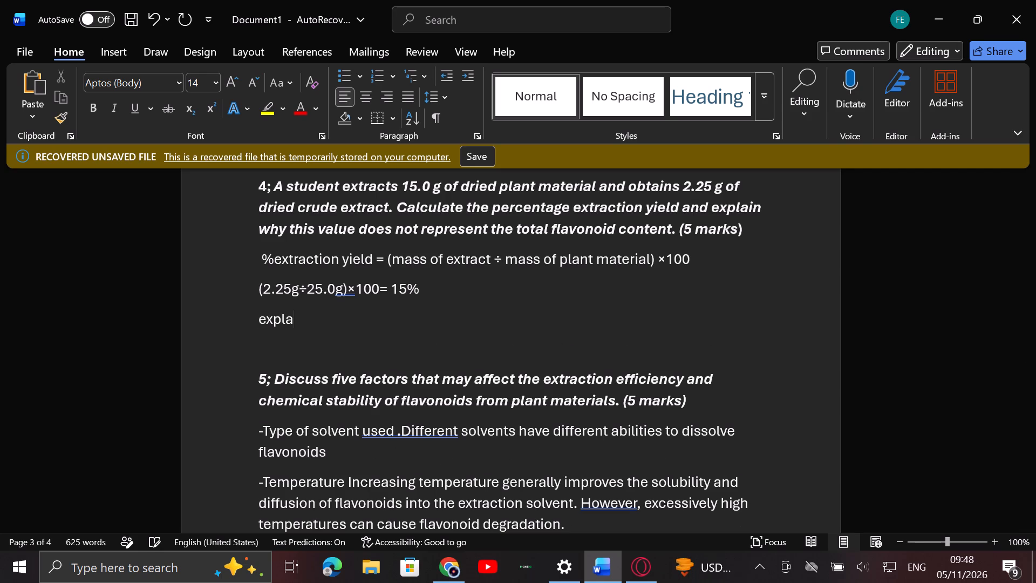
{"action": "type", "text": "natio"}
{"action": "key", "text": "n"}
{"action": "key", "text": "minus"}
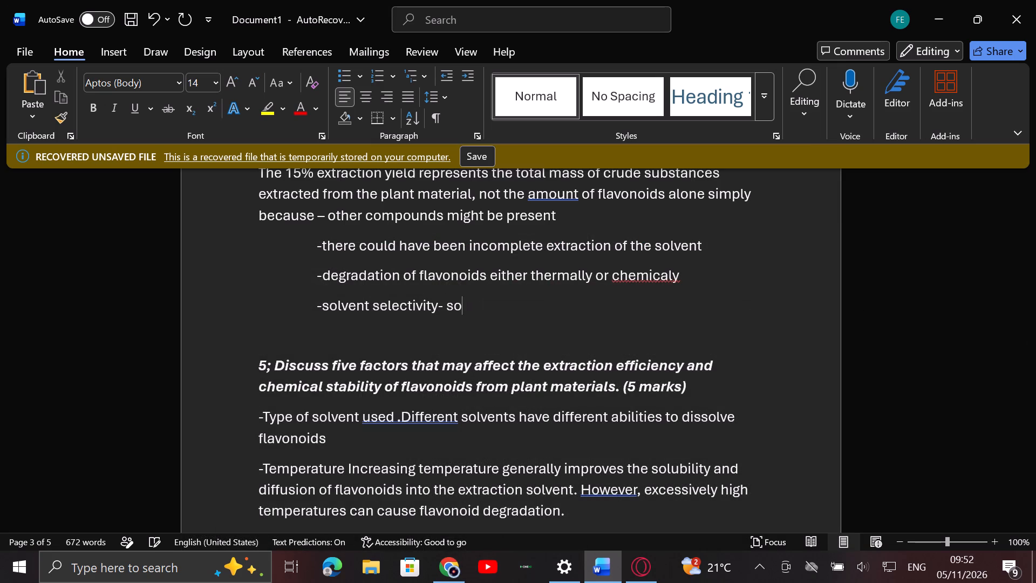
{"action": "type", "text": "me solvent"}
{"action": "key", "text": "space"}
{"action": "type", "text": "may extract flavo"}
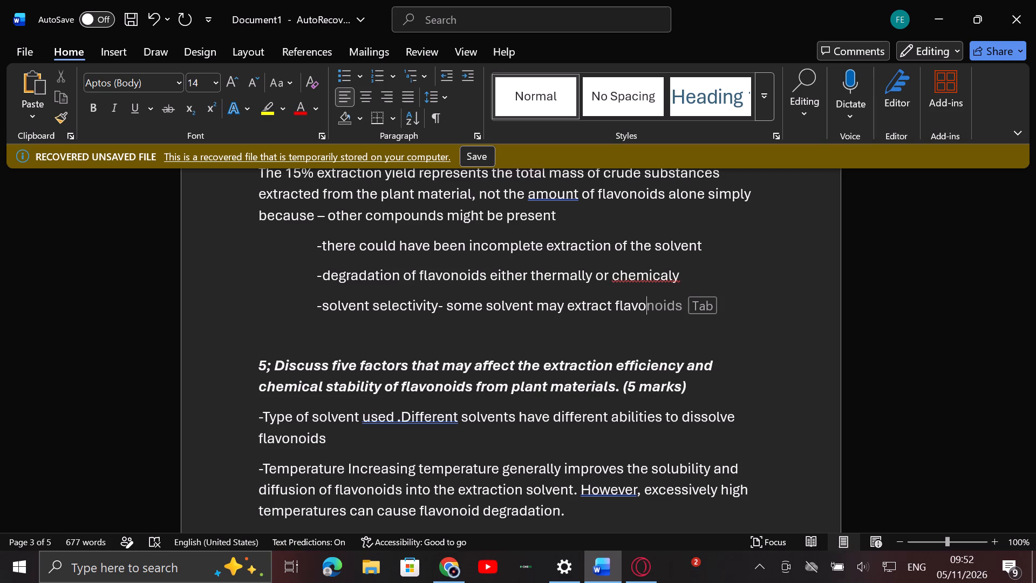
{"action": "type", "text": "noids mo"}
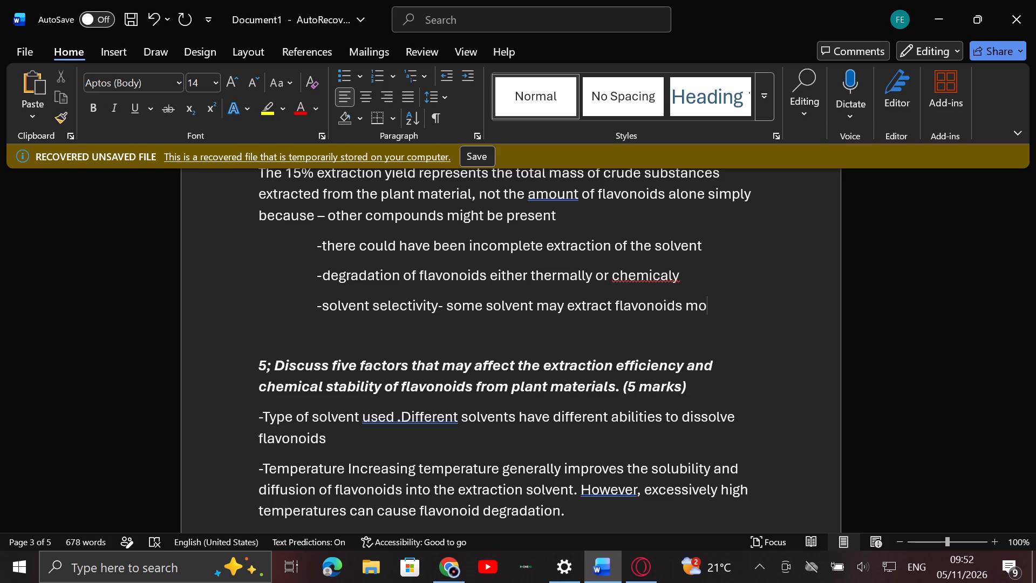
{"action": "key", "text": "r"}
{"action": "key", "text": "e"}
{"action": "key", "text": "space"}
{"action": "type", "text": "than otheer"}
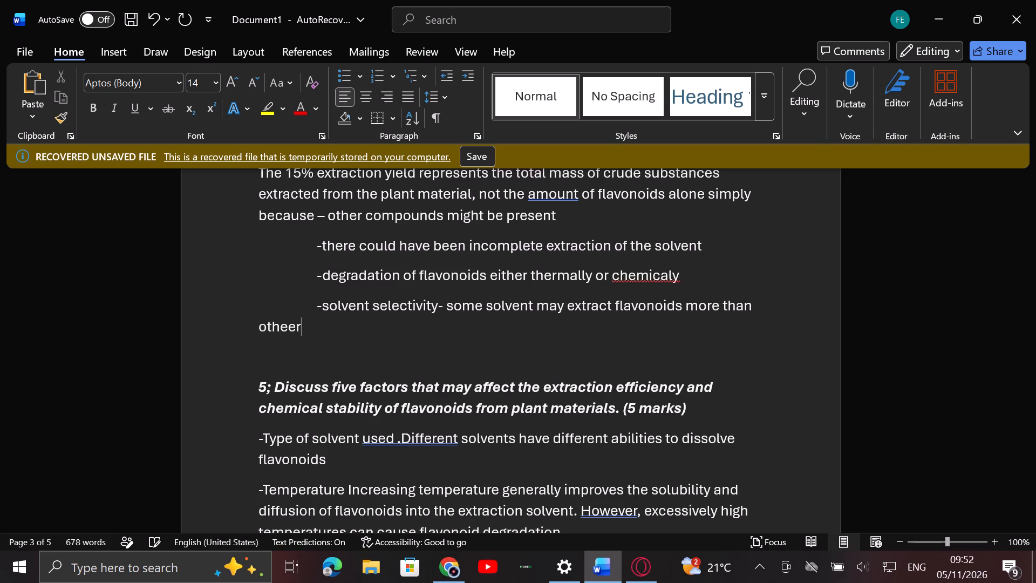
{"action": "key", "text": "BackSpace"}
{"action": "key", "text": "BackSpace"}
{"action": "key", "text": "BackSpace"}
{"action": "key", "text": "BackSpace"}
{"action": "key", "text": "BackSpace"}
{"action": "key", "text": "BackSpace"}
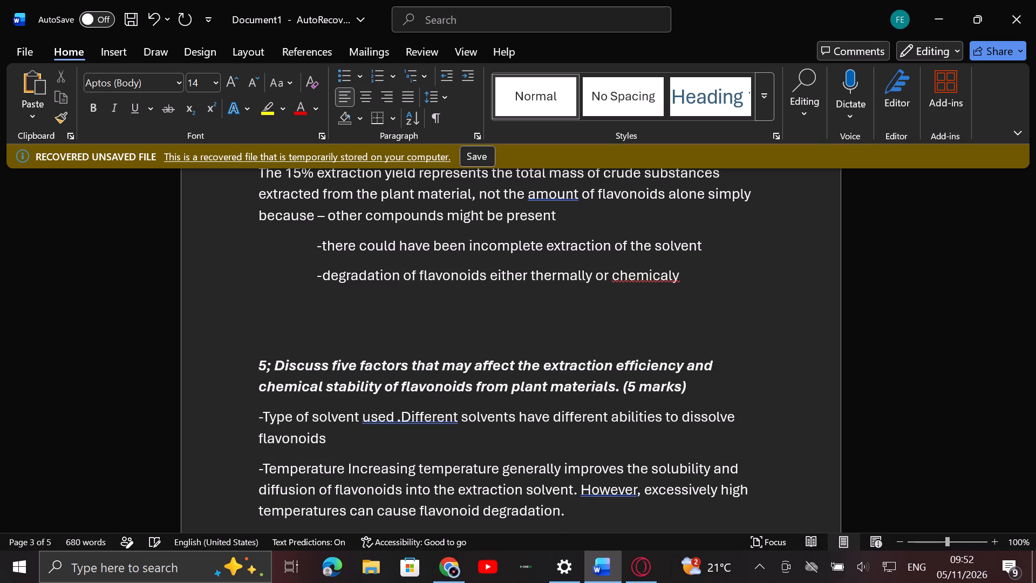
Finish the solvent selectivity reason by adding the word "others" on a new line, indented with spaces under the sentence.
{"action": "key", "text": "Return"}
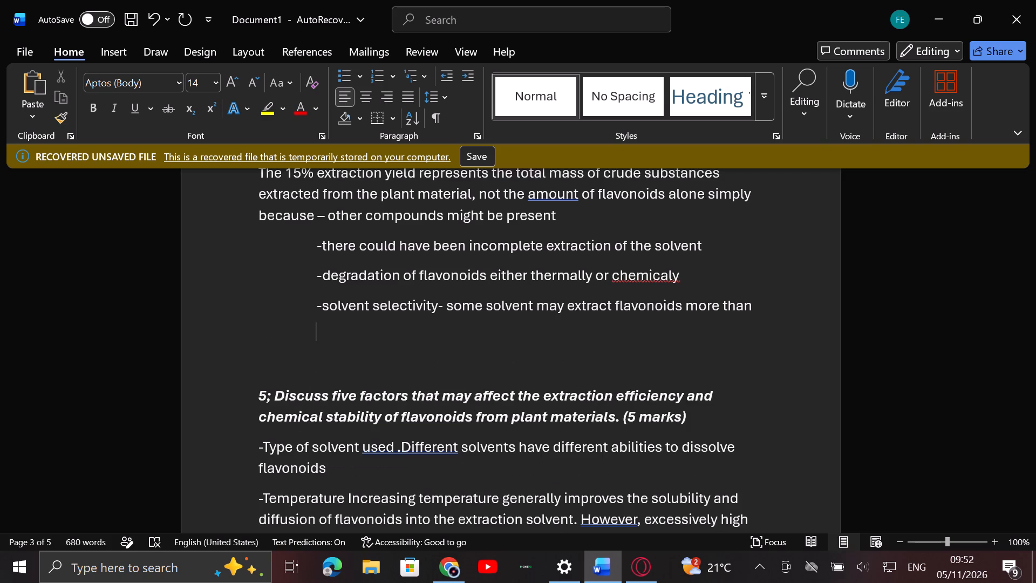
{"action": "key", "text": "space"}
{"action": "key", "text": "space"}
{"action": "key", "text": "space"}
{"action": "key", "text": "space"}
{"action": "key", "text": "space"}
{"action": "key", "text": "space"}
{"action": "key", "text": "space"}
{"action": "key", "text": "space"}
{"action": "key", "text": "space"}
{"action": "key", "text": "space"}
{"action": "key", "text": "space"}
{"action": "key", "text": "space"}
{"action": "key", "text": "space"}
{"action": "key", "text": "space"}
{"action": "key", "text": "space"}
{"action": "key", "text": "space"}
{"action": "key", "text": "space"}
{"action": "key", "text": "space"}
{"action": "key", "text": "space"}
{"action": "key", "text": "space"}
{"action": "key", "text": "space"}
{"action": "key", "text": "space"}
{"action": "key", "text": "space"}
{"action": "key", "text": "space"}
{"action": "key", "text": "space"}
{"action": "key", "text": "space"}
{"action": "key", "text": "space"}
{"action": "key", "text": "space"}
{"action": "key", "text": "space"}
{"action": "key", "text": "space"}
{"action": "type", "text": "others"}
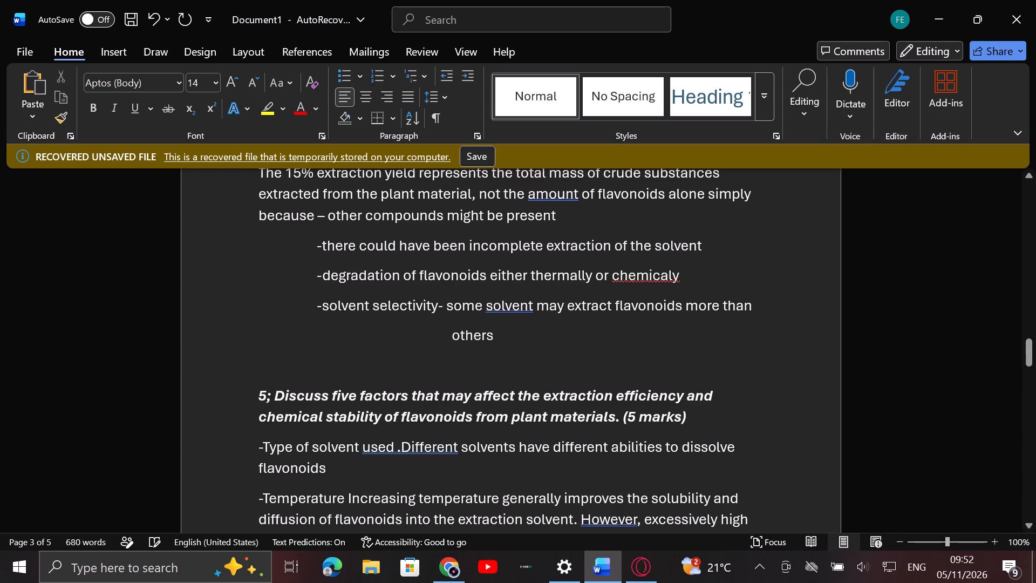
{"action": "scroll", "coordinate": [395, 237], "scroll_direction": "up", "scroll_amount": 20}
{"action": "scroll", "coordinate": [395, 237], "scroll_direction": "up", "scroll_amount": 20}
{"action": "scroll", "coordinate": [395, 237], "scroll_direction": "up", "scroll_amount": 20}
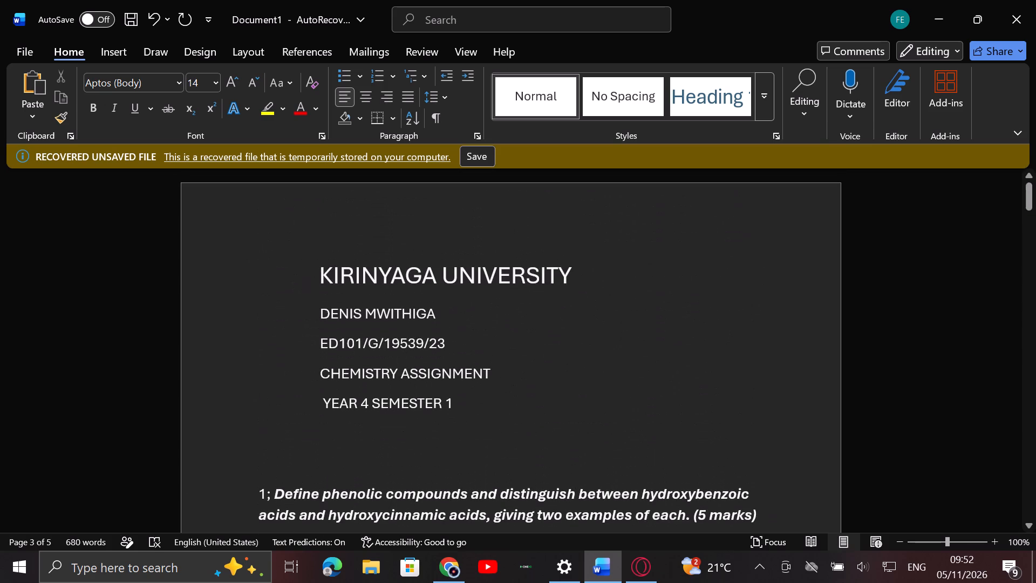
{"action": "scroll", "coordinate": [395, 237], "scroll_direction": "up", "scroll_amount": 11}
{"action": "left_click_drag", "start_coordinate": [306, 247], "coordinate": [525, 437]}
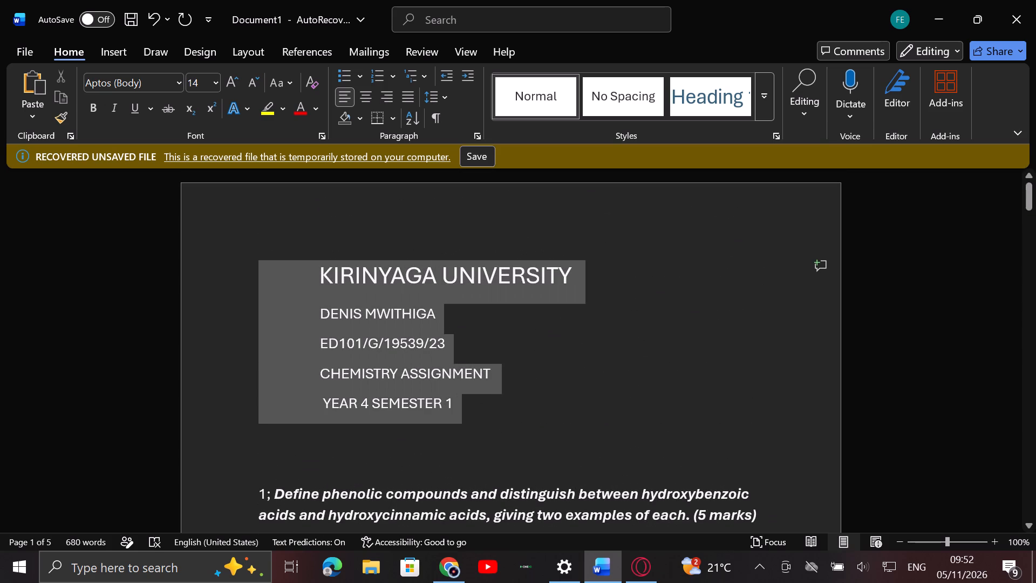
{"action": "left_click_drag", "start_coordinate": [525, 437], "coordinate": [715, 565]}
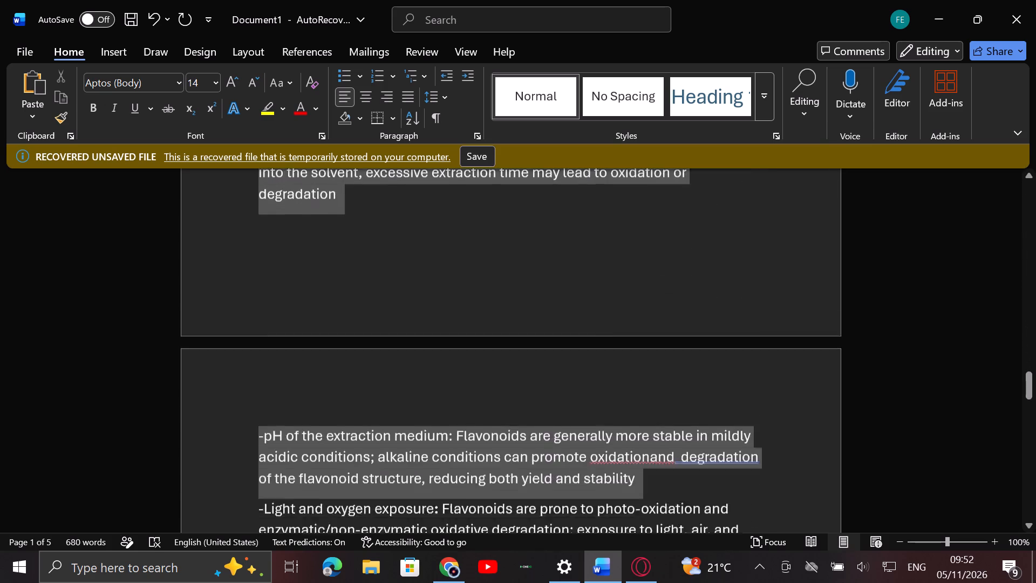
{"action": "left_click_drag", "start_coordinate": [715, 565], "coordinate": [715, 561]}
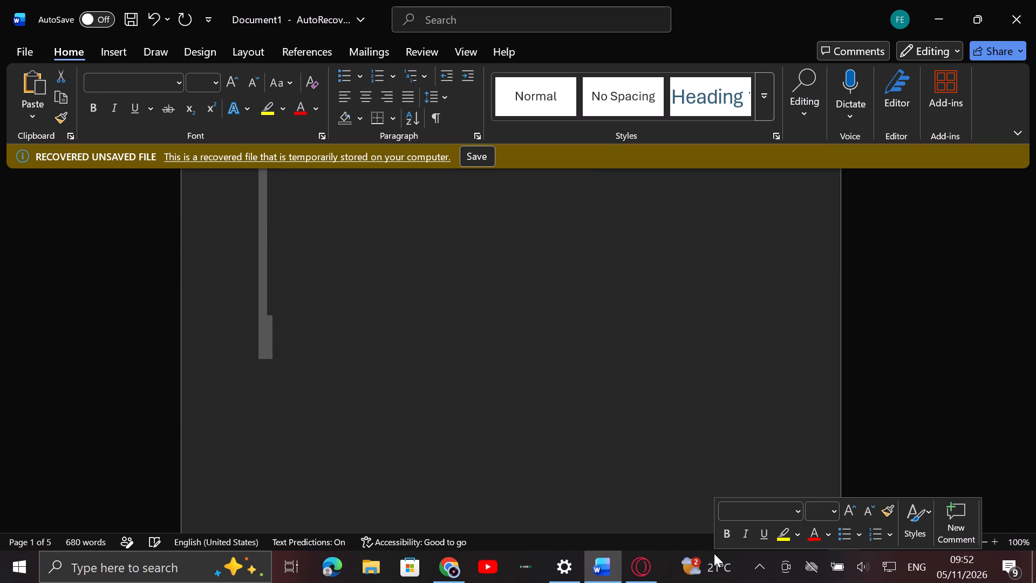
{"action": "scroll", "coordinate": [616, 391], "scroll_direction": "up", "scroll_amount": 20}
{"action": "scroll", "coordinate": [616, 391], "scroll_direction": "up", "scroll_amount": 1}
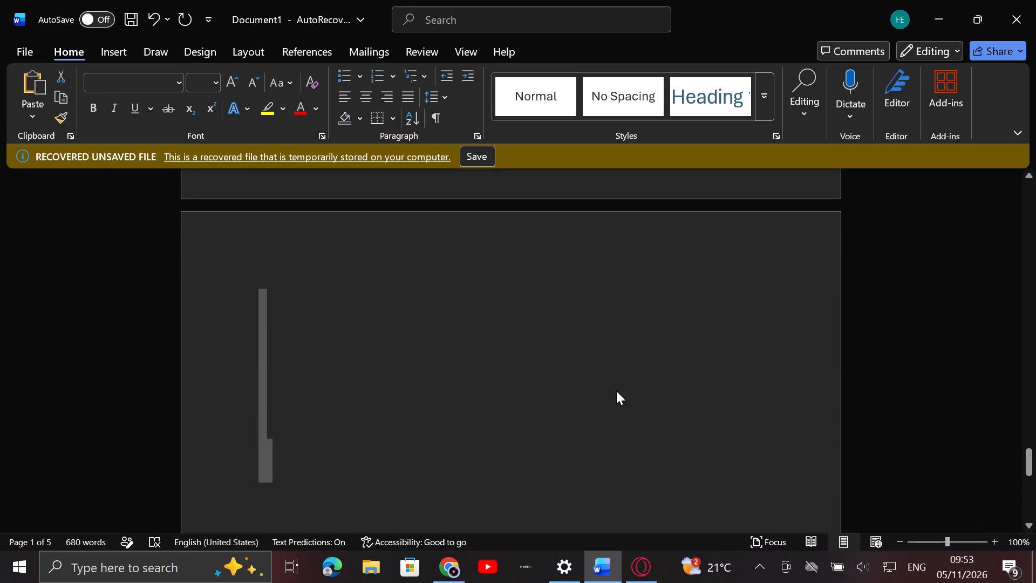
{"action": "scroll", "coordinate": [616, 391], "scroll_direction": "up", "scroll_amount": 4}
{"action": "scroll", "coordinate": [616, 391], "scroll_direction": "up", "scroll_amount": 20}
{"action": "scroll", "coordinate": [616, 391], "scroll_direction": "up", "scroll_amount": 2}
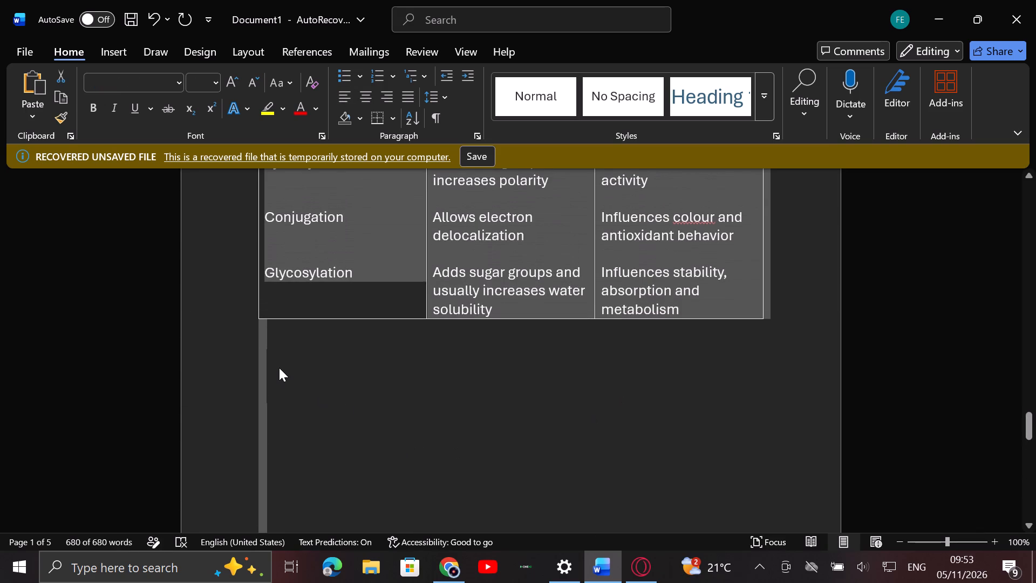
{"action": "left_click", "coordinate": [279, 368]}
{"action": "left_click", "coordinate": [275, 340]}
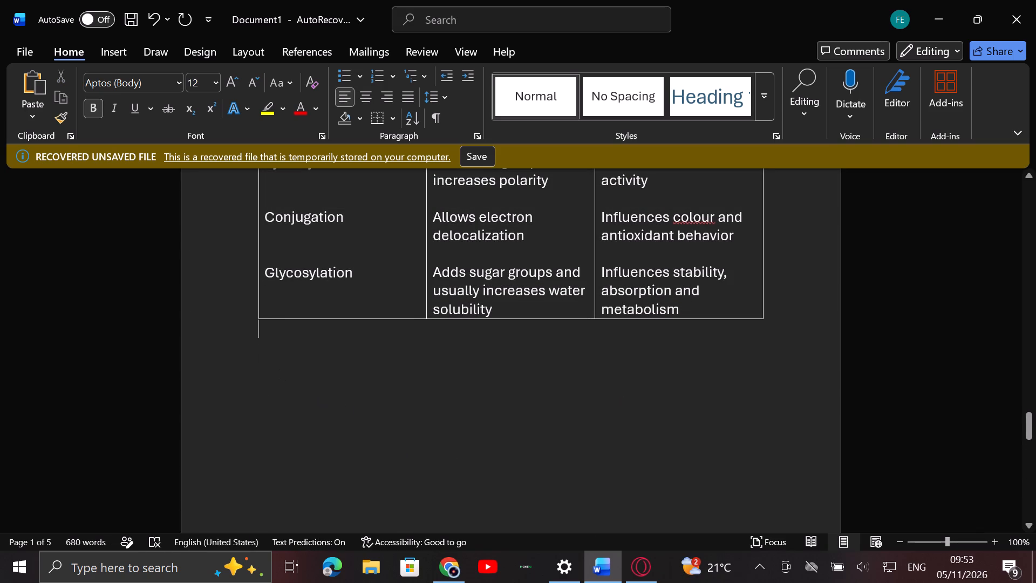
Set all text from the end of the final table up to the KIRINYAGA UNIVERSITY heading to font size 12.
{"action": "left_click_drag", "start_coordinate": [769, 320], "coordinate": [657, 317]}
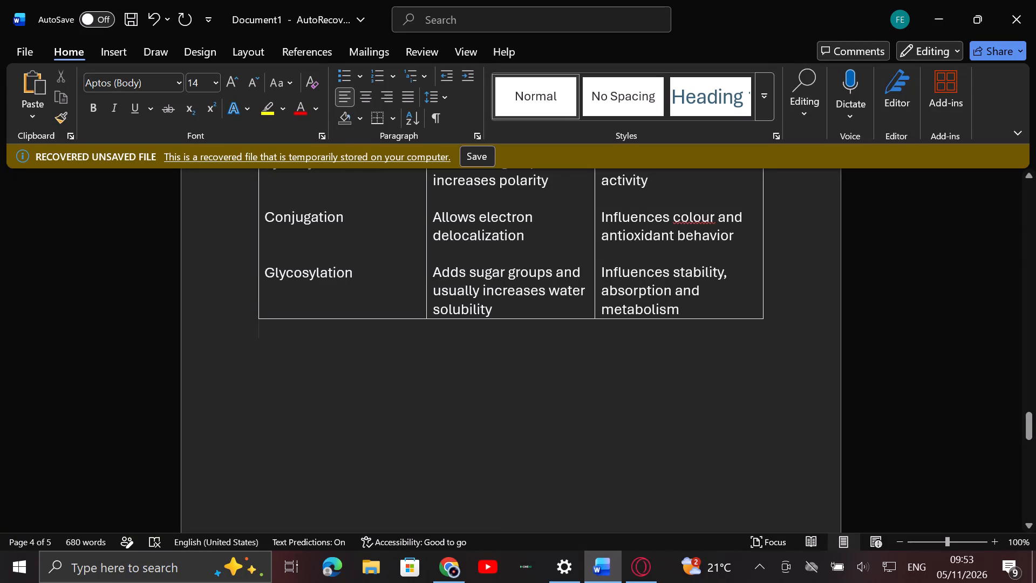
{"action": "left_click_drag", "start_coordinate": [657, 317], "coordinate": [335, 189]}
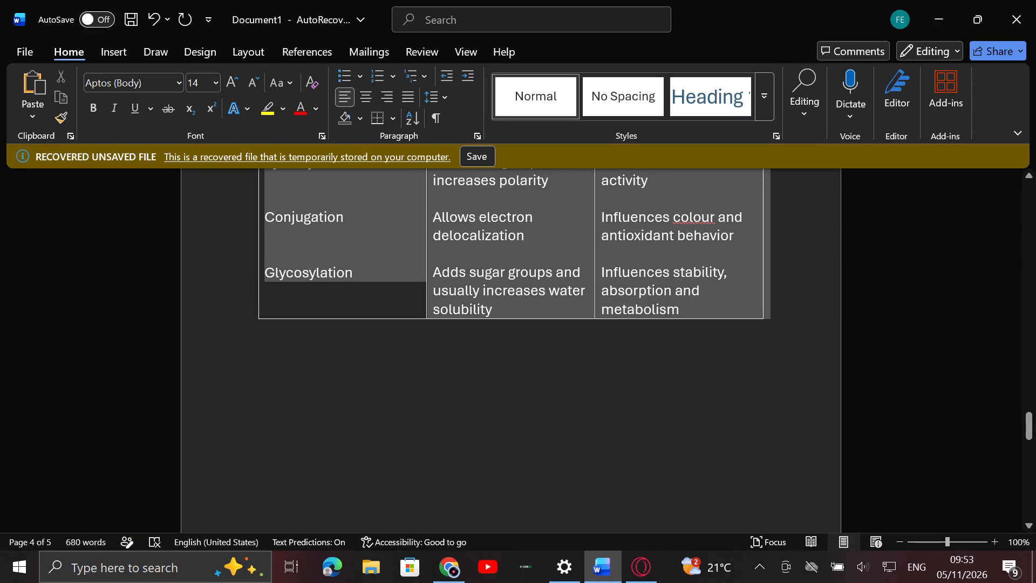
{"action": "left_click_drag", "start_coordinate": [335, 189], "coordinate": [324, 159]}
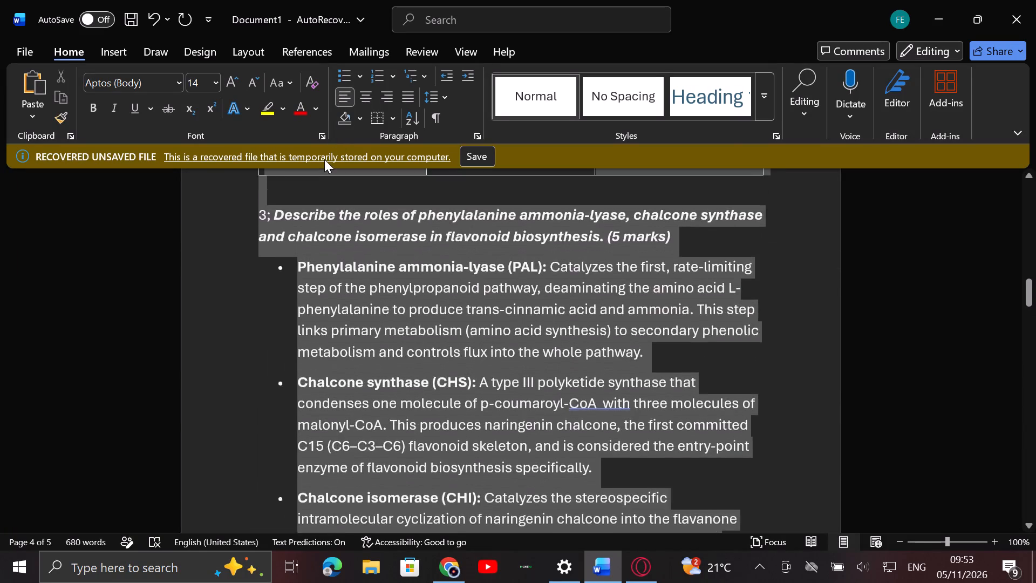
{"action": "left_click_drag", "start_coordinate": [324, 159], "coordinate": [330, 145]}
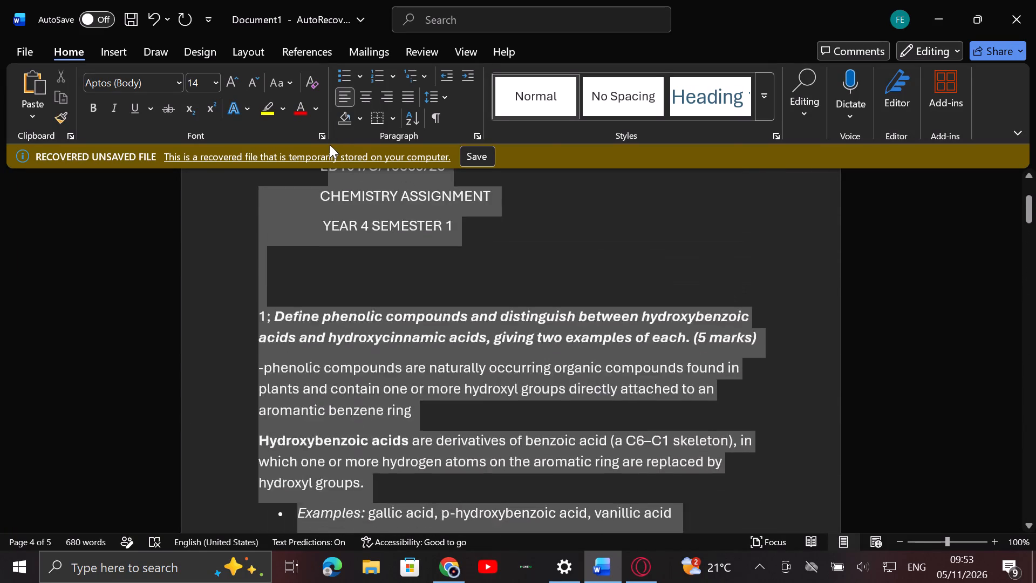
{"action": "left_click_drag", "start_coordinate": [330, 145], "coordinate": [276, 261]}
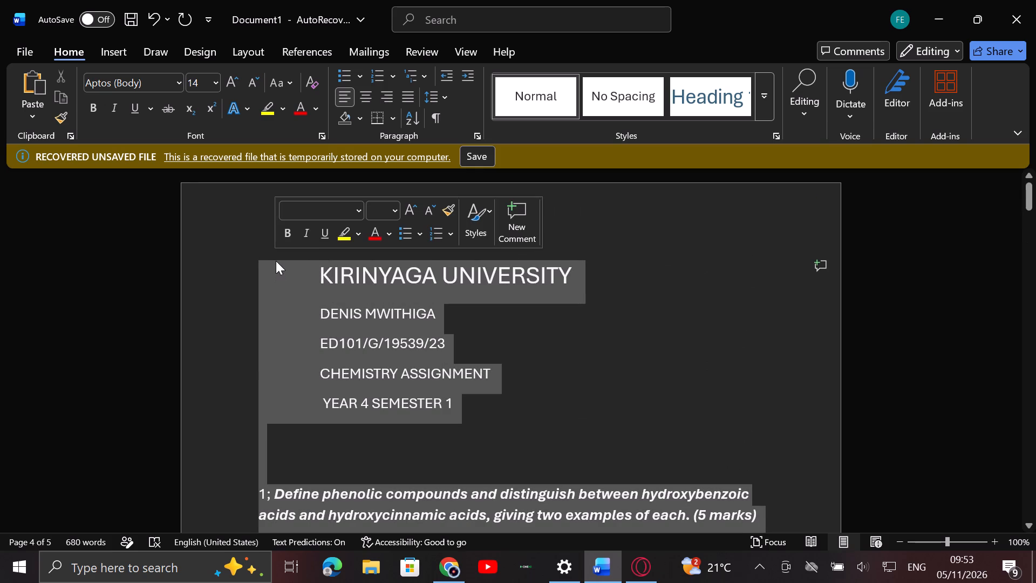
{"action": "left_click", "coordinate": [397, 212]}
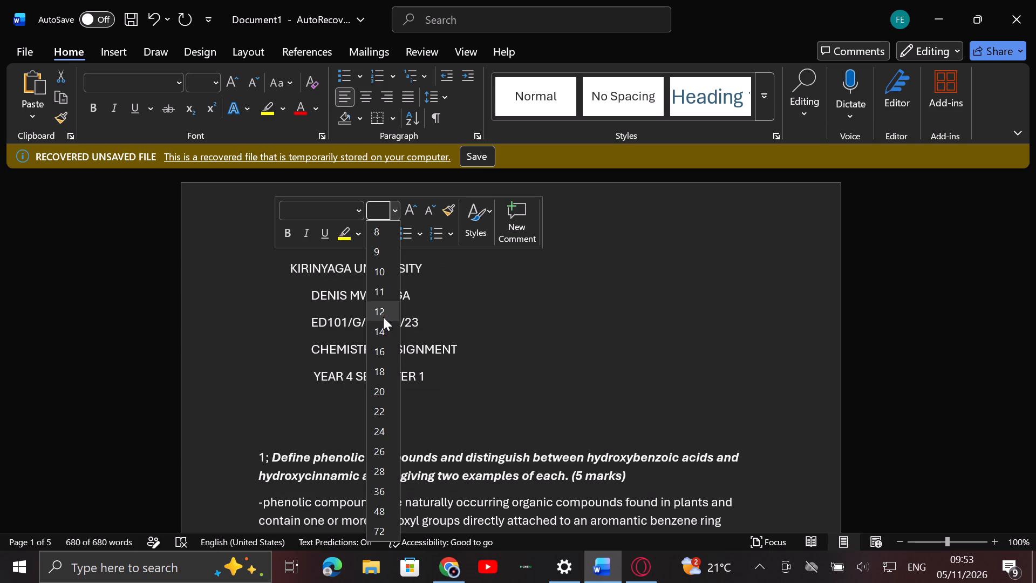
{"action": "left_click", "coordinate": [383, 317]}
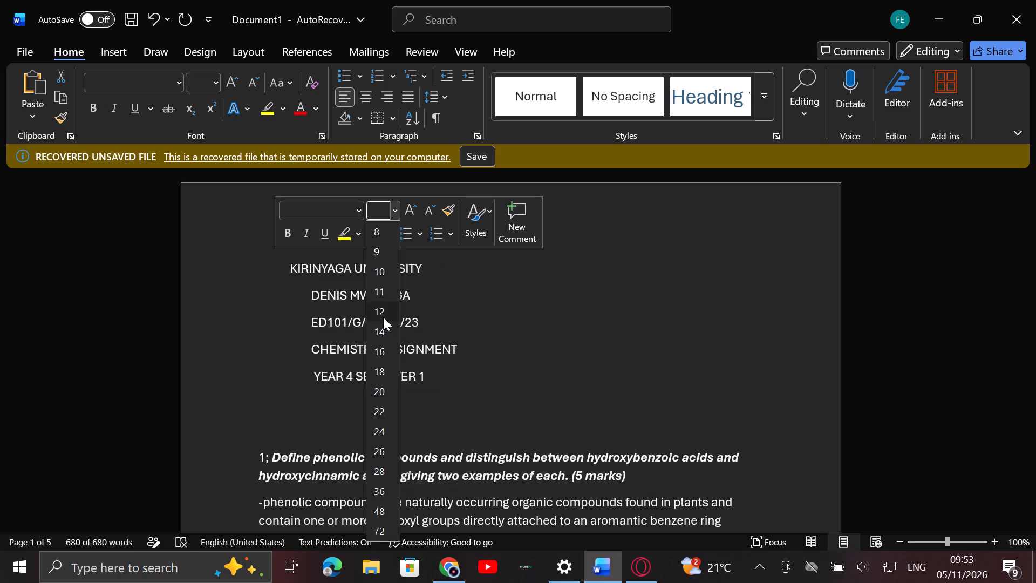
{"action": "left_click", "coordinate": [456, 402]}
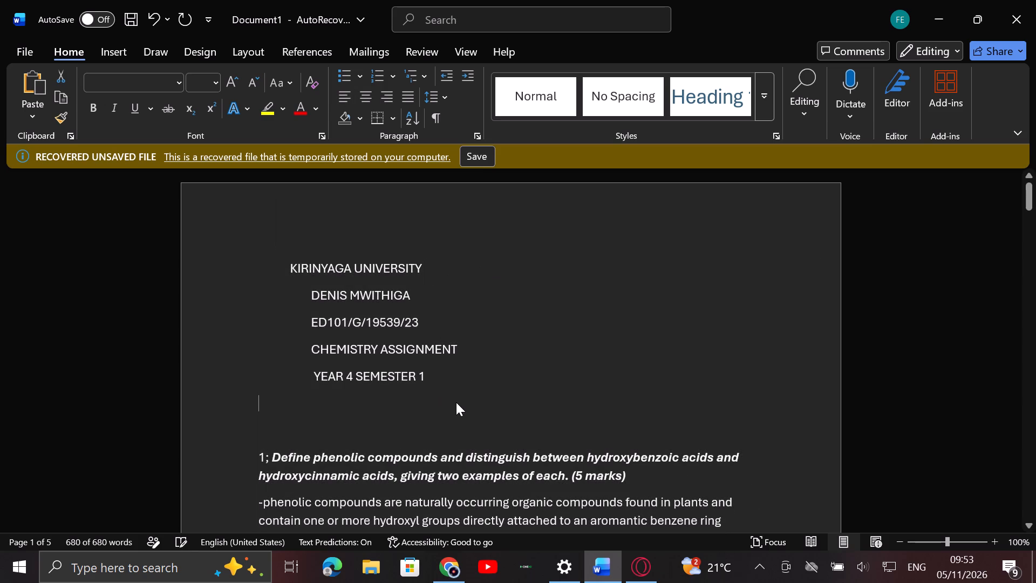
Indent the KIRINYAGA UNIVERSITY heading with eight more spaces, lining it up with the cover lines below it.
{"action": "left_click", "coordinate": [288, 272]}
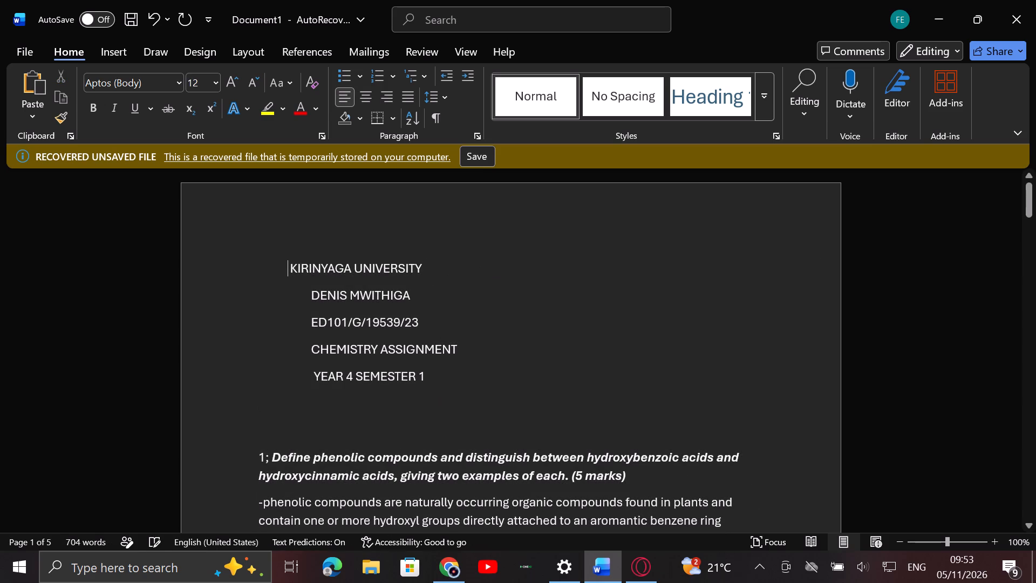
{"action": "key", "text": "space"}
{"action": "key", "text": "space"}
{"action": "key", "text": "space"}
{"action": "key", "text": "space"}
{"action": "key", "text": "space"}
{"action": "key", "text": "space"}
{"action": "key", "text": "space"}
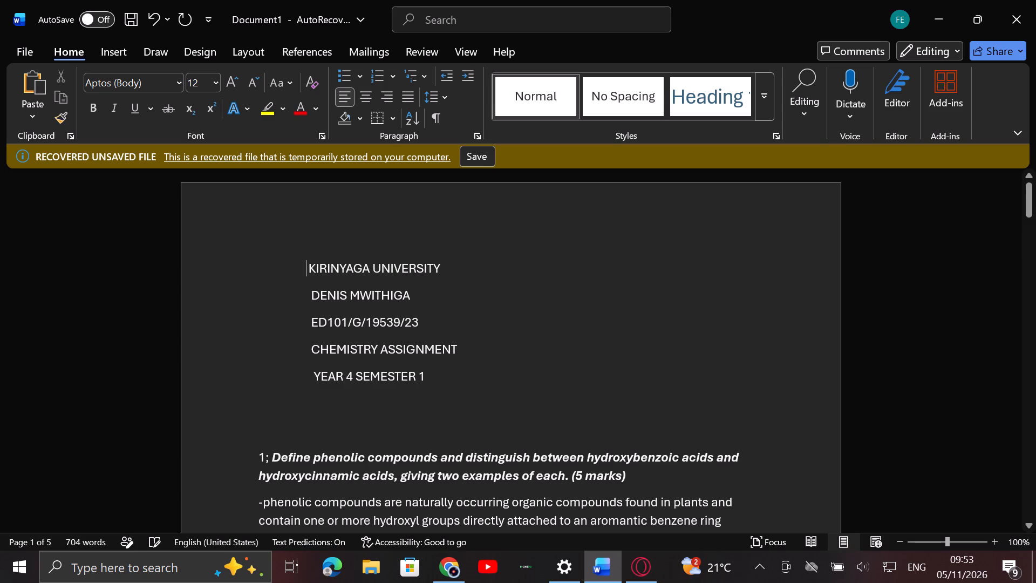
{"action": "key", "text": "space"}
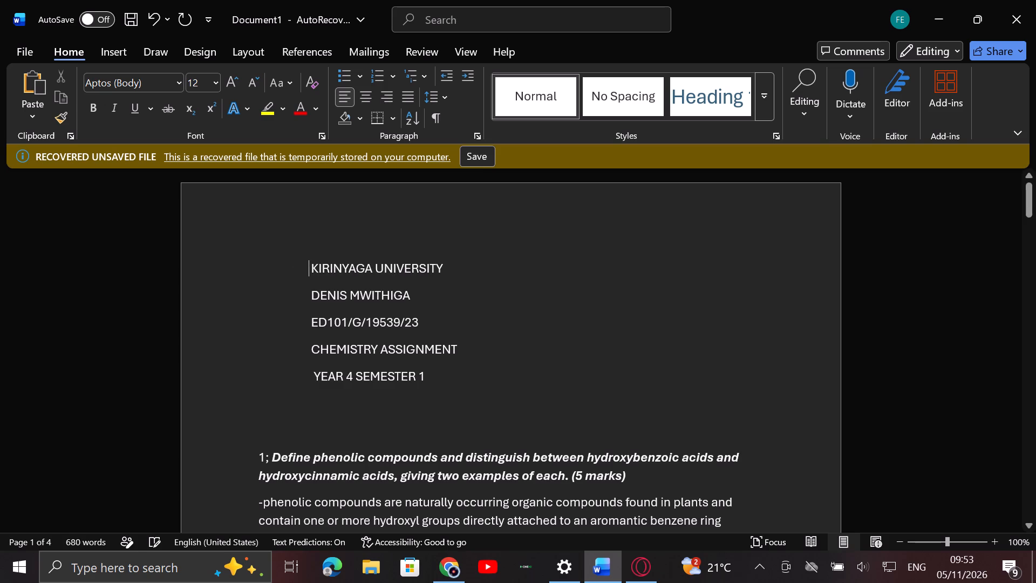
Look through the resized document from the heading down to the last page and back to the end of the final table.
{"action": "scroll", "coordinate": [358, 415], "scroll_direction": "down", "scroll_amount": 5}
{"action": "scroll", "coordinate": [358, 415], "scroll_direction": "down", "scroll_amount": 20}
{"action": "scroll", "coordinate": [358, 415], "scroll_direction": "down", "scroll_amount": 20}
{"action": "scroll", "coordinate": [358, 415], "scroll_direction": "down", "scroll_amount": 20}
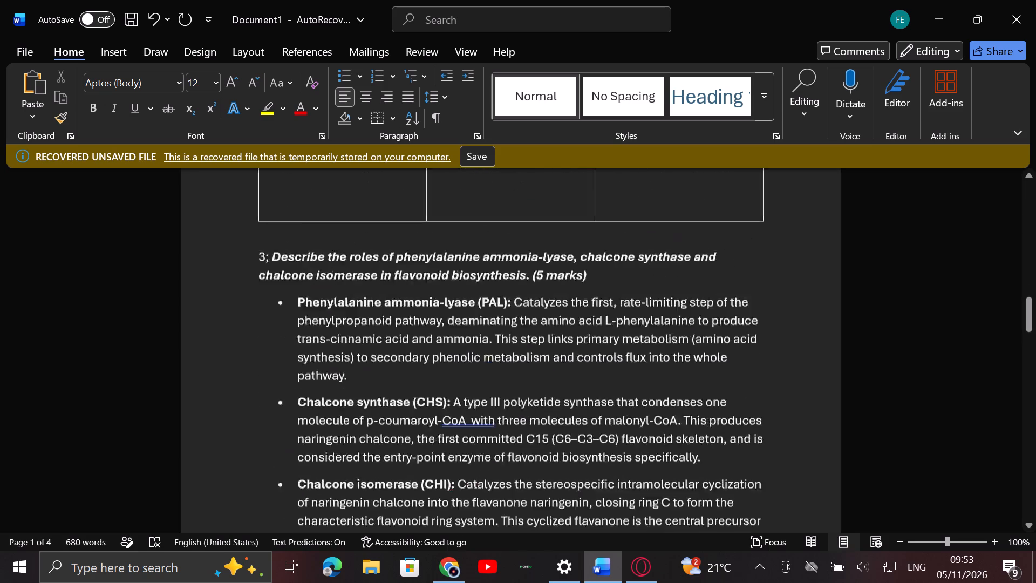
{"action": "scroll", "coordinate": [358, 415], "scroll_direction": "down", "scroll_amount": 20}
{"action": "scroll", "coordinate": [358, 415], "scroll_direction": "down", "scroll_amount": 20}
{"action": "scroll", "coordinate": [358, 415], "scroll_direction": "down", "scroll_amount": 20}
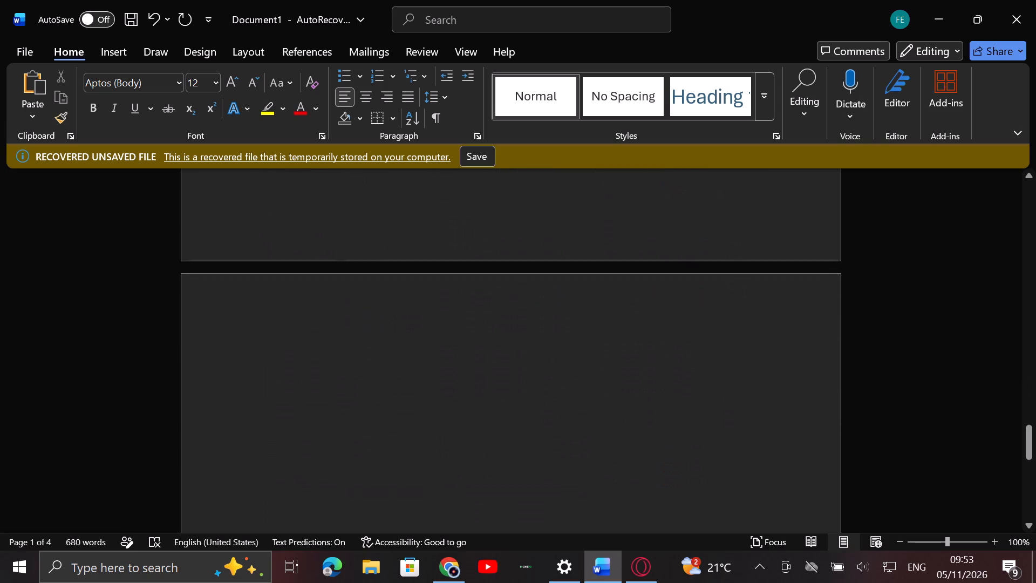
{"action": "scroll", "coordinate": [358, 415], "scroll_direction": "up", "scroll_amount": 17}
{"action": "scroll", "coordinate": [358, 415], "scroll_direction": "down", "scroll_amount": 20}
{"action": "scroll", "coordinate": [358, 415], "scroll_direction": "down", "scroll_amount": 20}
{"action": "scroll", "coordinate": [358, 415], "scroll_direction": "down", "scroll_amount": 20}
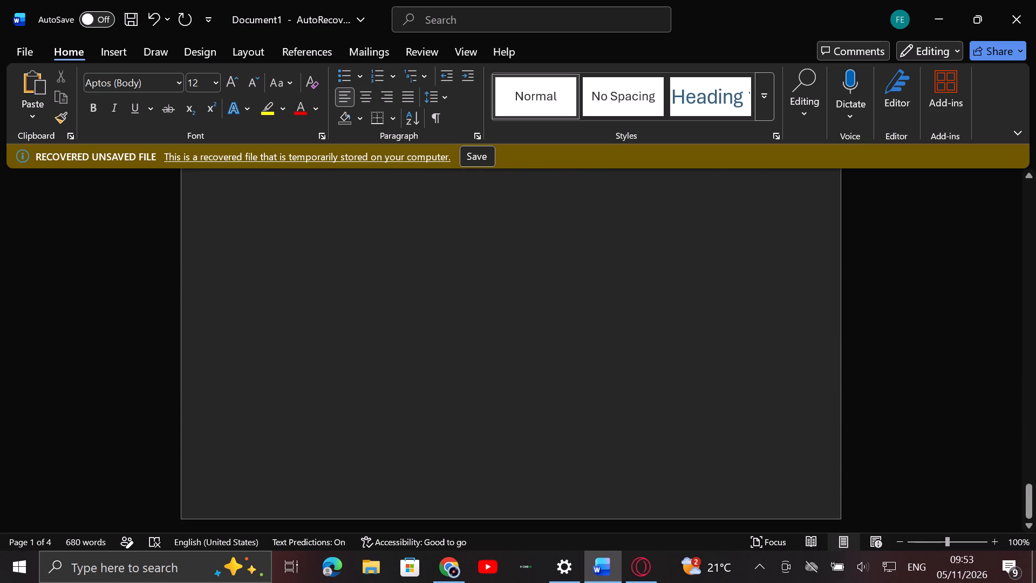
{"action": "scroll", "coordinate": [358, 415], "scroll_direction": "up", "scroll_amount": 12}
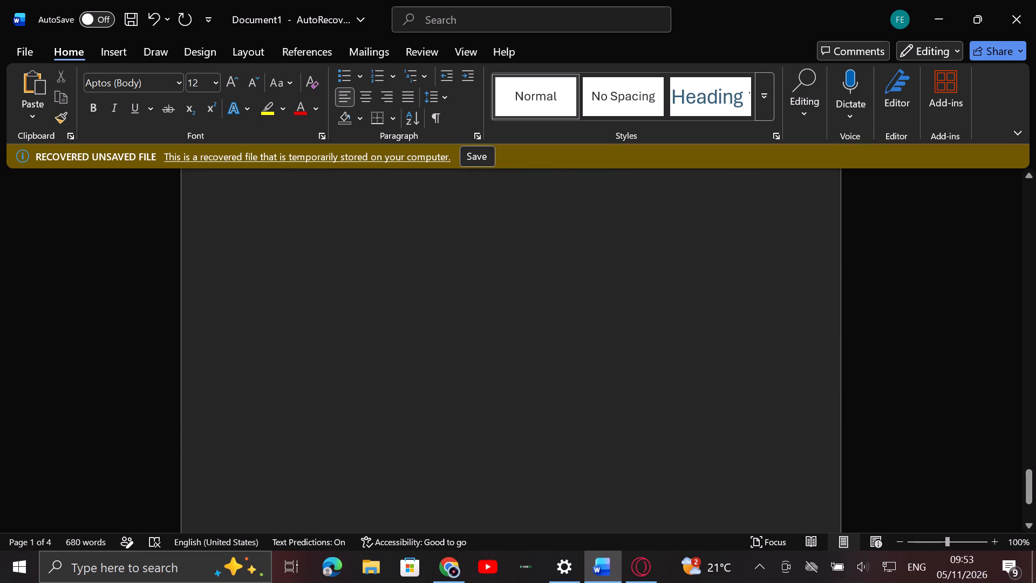
{"action": "right_click", "coordinate": [390, 386]}
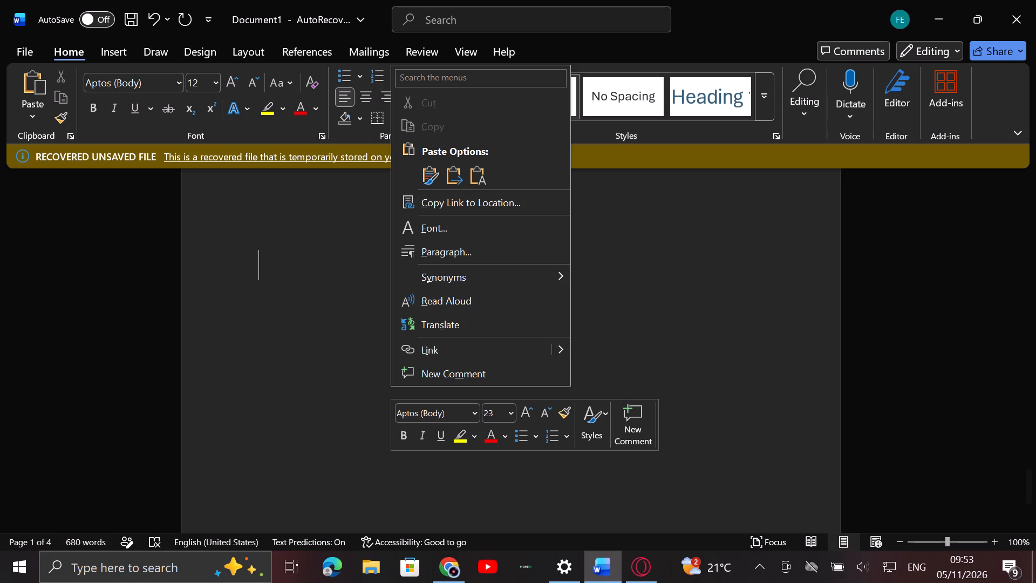
{"action": "left_click", "coordinate": [124, 337]}
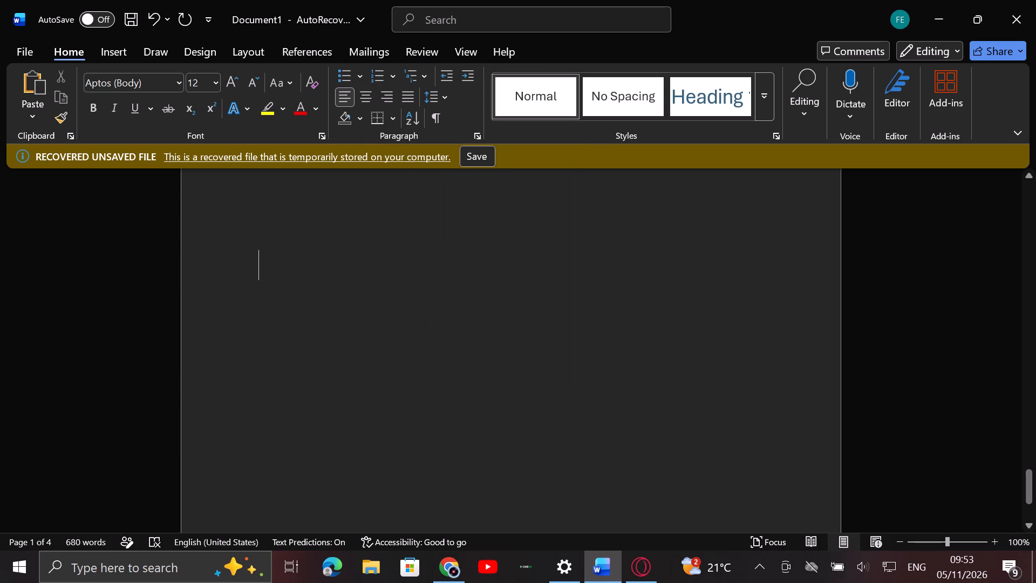
{"action": "scroll", "coordinate": [364, 284], "scroll_direction": "up", "scroll_amount": 20}
{"action": "scroll", "coordinate": [364, 284], "scroll_direction": "up", "scroll_amount": 14}
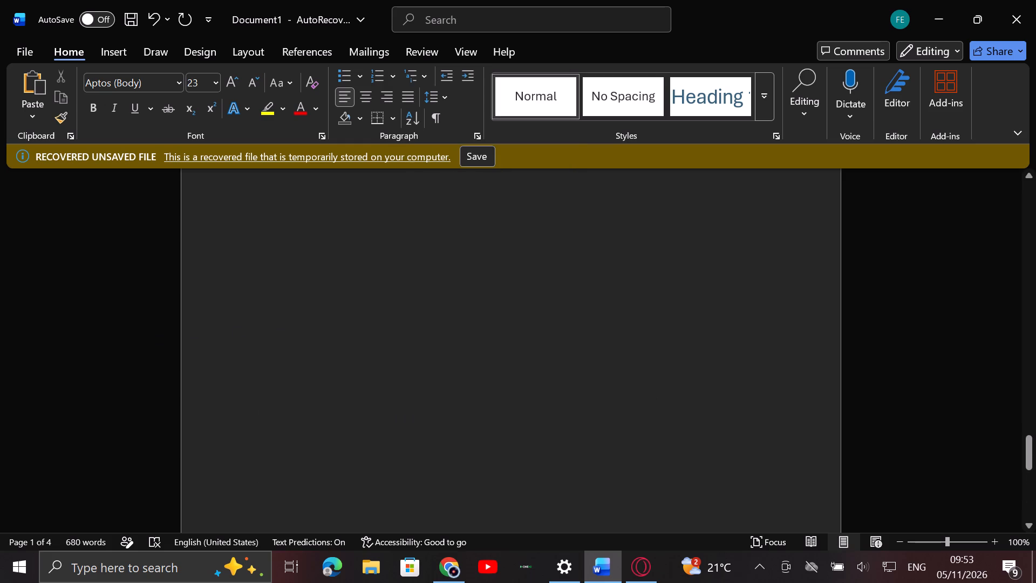
{"action": "scroll", "coordinate": [364, 284], "scroll_direction": "up", "scroll_amount": 8}
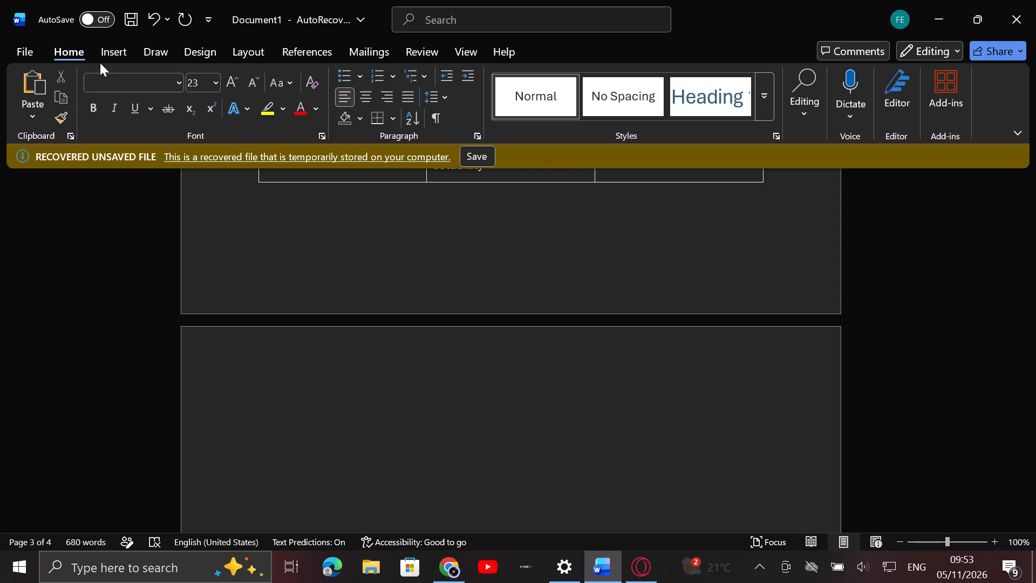
Open the document's file management view.
{"action": "left_click", "coordinate": [20, 52]}
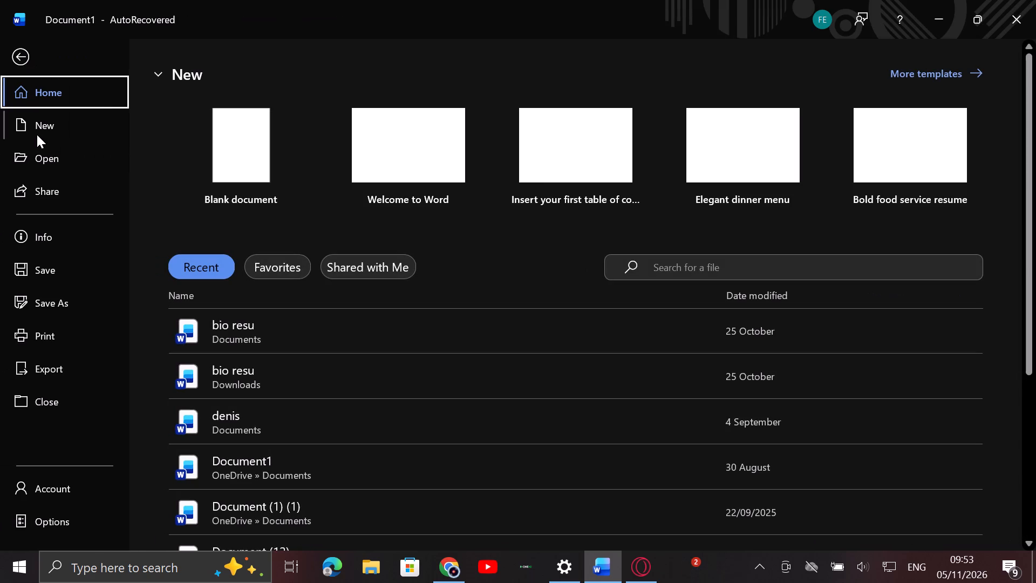
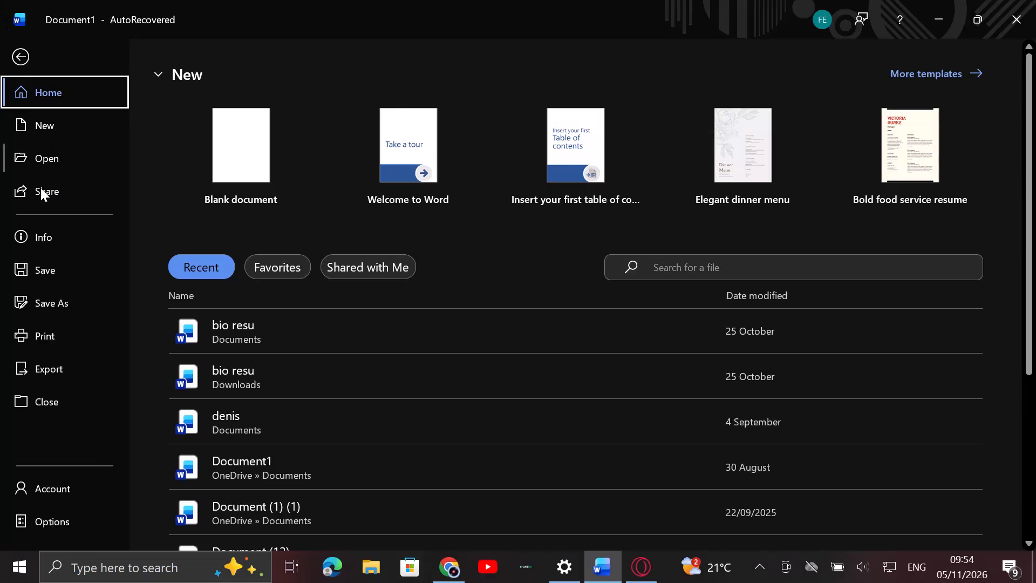
Start saving the document under a new name, with This PC as the save location.
{"action": "left_click", "coordinate": [46, 296]}
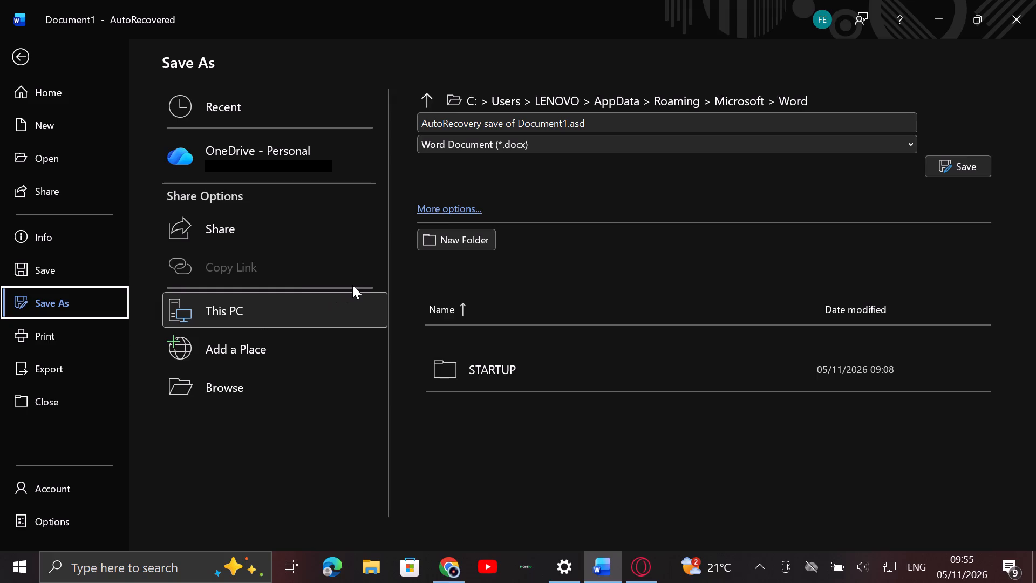
{"action": "left_click", "coordinate": [257, 345]}
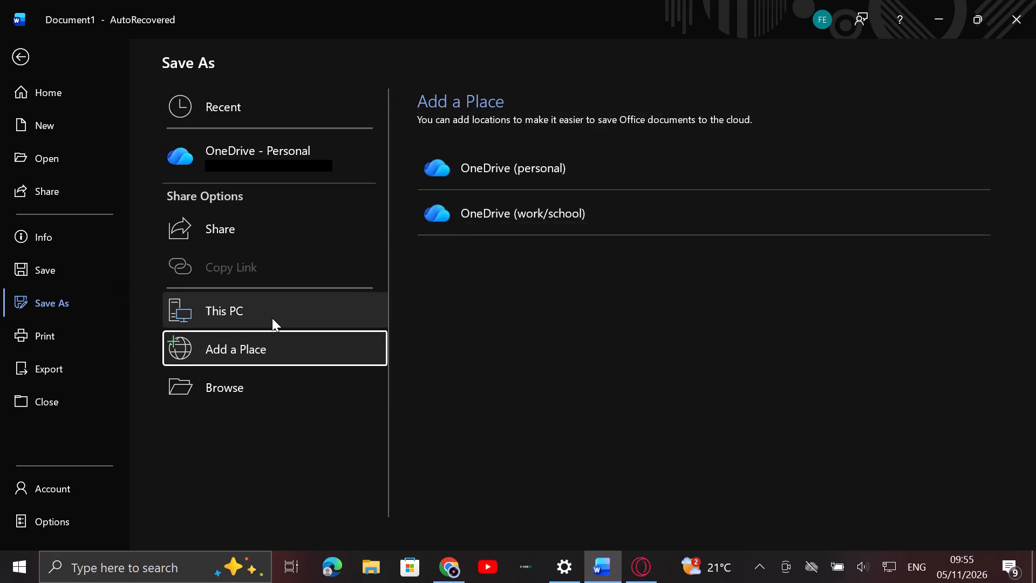
{"action": "left_click", "coordinate": [272, 318]}
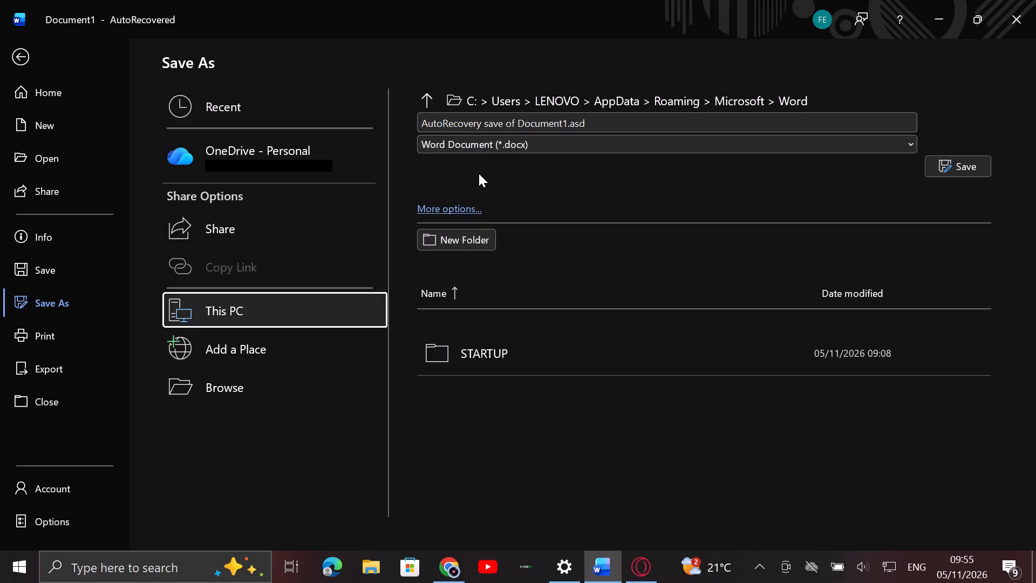
Create a new folder named chem inside the current Word folder.
{"action": "left_click", "coordinate": [452, 233]}
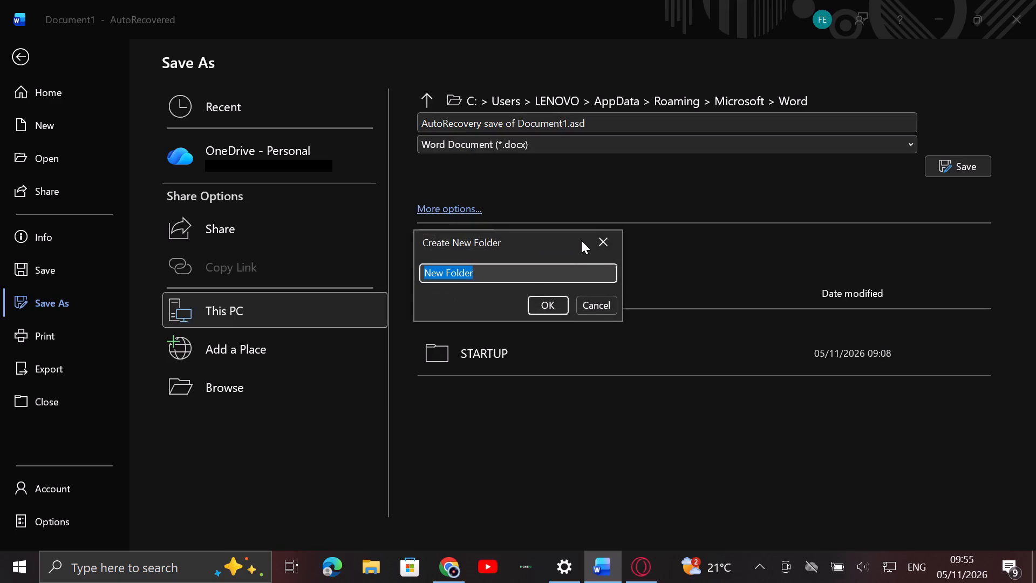
{"action": "left_click", "coordinate": [581, 240]}
{"action": "left_click", "coordinate": [537, 265]}
{"action": "key", "text": "BackSpace"}
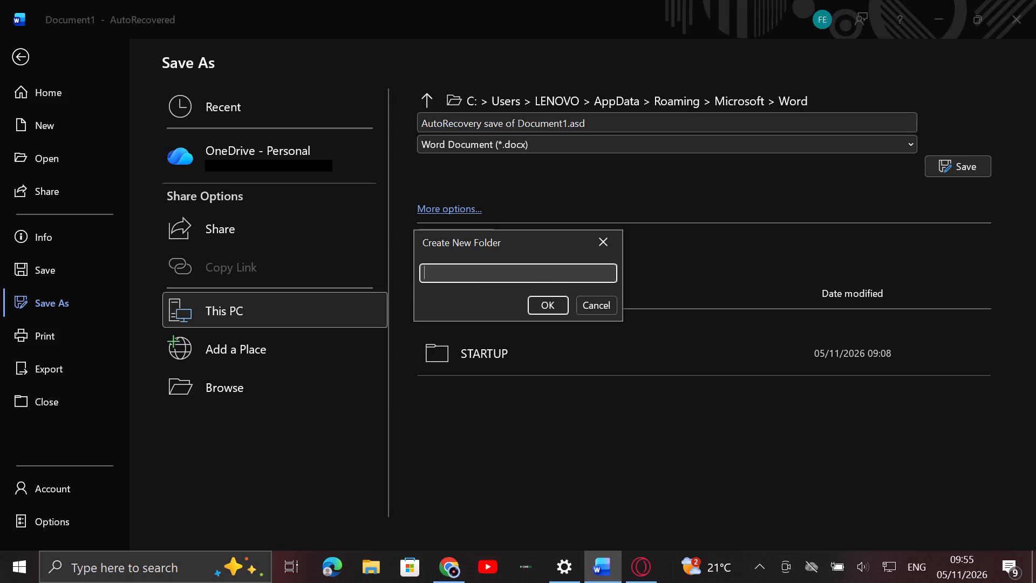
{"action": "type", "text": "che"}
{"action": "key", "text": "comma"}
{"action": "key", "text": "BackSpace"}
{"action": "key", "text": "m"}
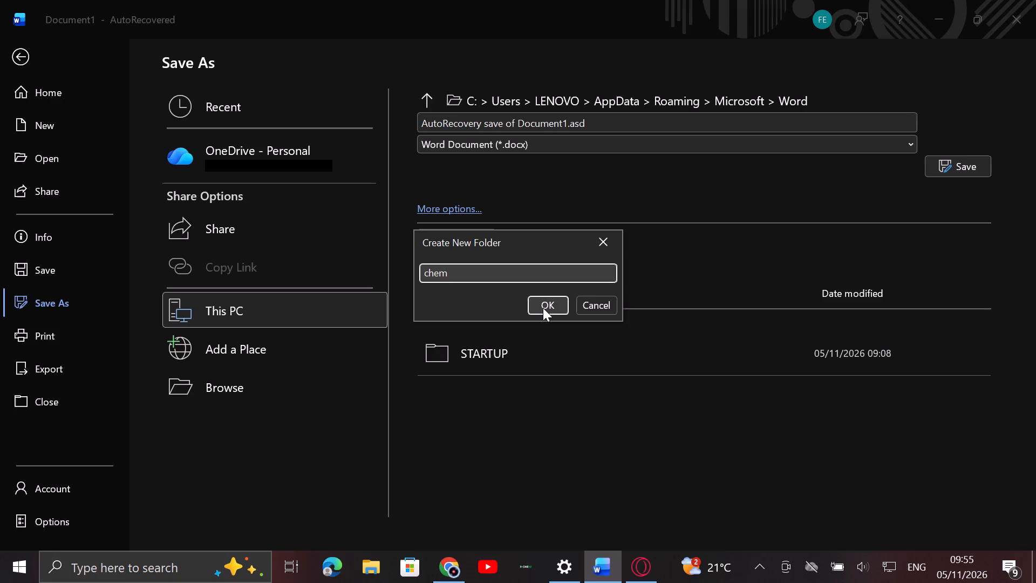
{"action": "left_click", "coordinate": [543, 308]}
Go up one level from the Word folder to the Microsoft folder for the save location.
{"action": "left_click", "coordinate": [424, 93]}
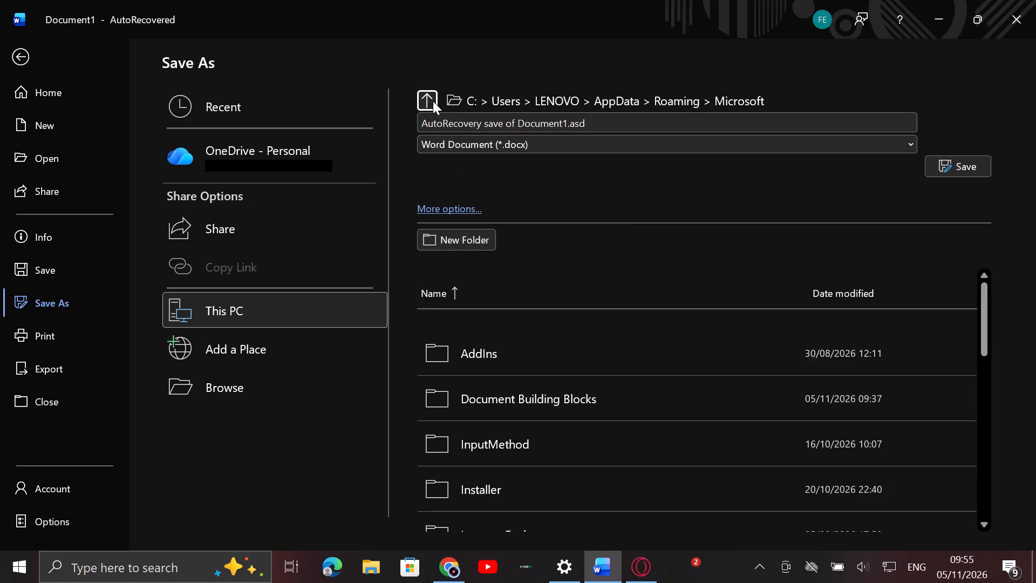
Save the recovered document in the Documents folder as a Word document named "chem assi".
{"action": "left_click", "coordinate": [471, 103]}
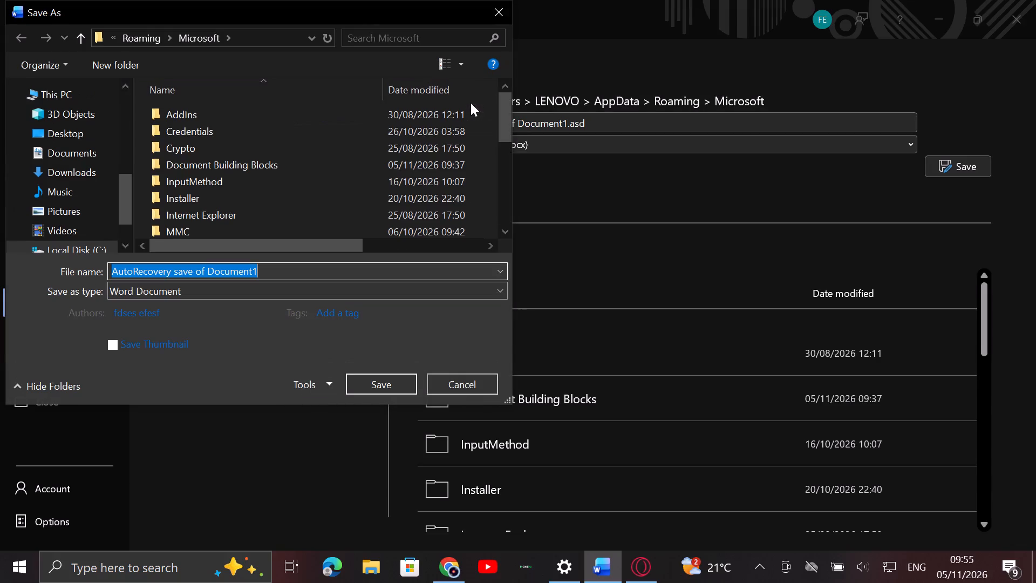
{"action": "left_click", "coordinate": [79, 161]}
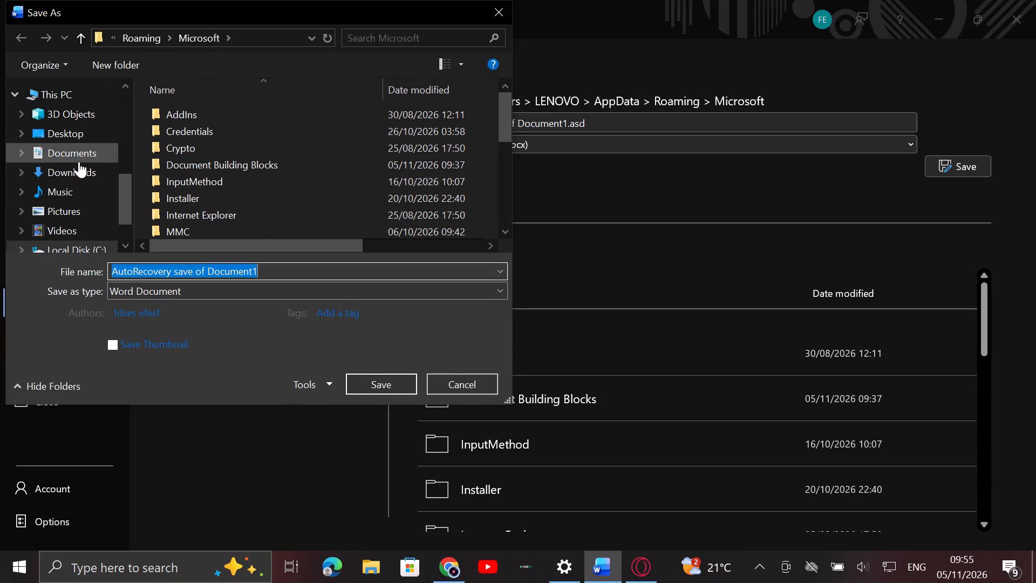
{"action": "left_click", "coordinate": [198, 202]}
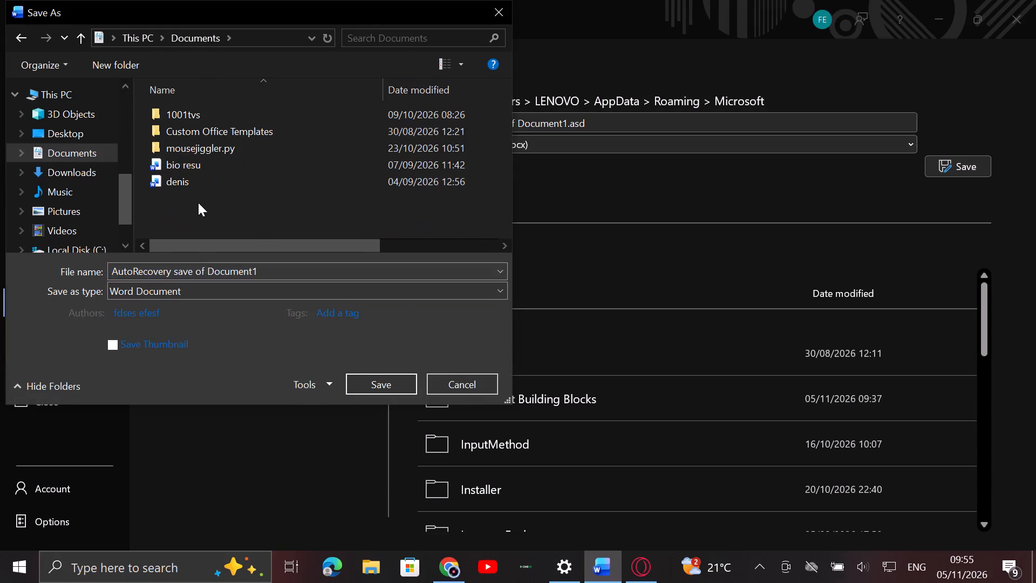
{"action": "left_click", "coordinate": [262, 277]}
{"action": "key", "text": "BackSpace"}
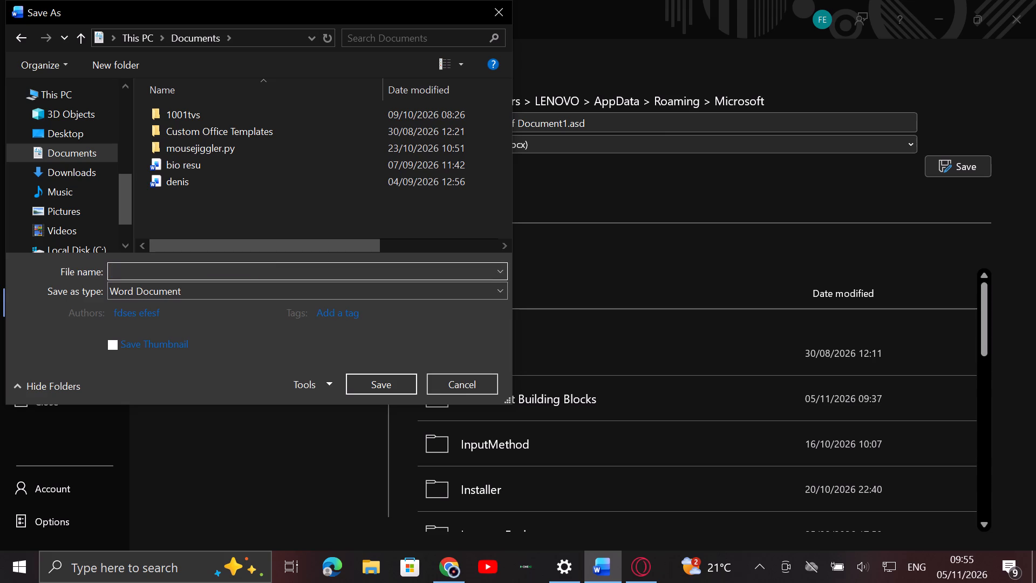
{"action": "type", "text": "chem ass"}
{"action": "key", "text": "i"}
{"action": "key", "text": "Return"}
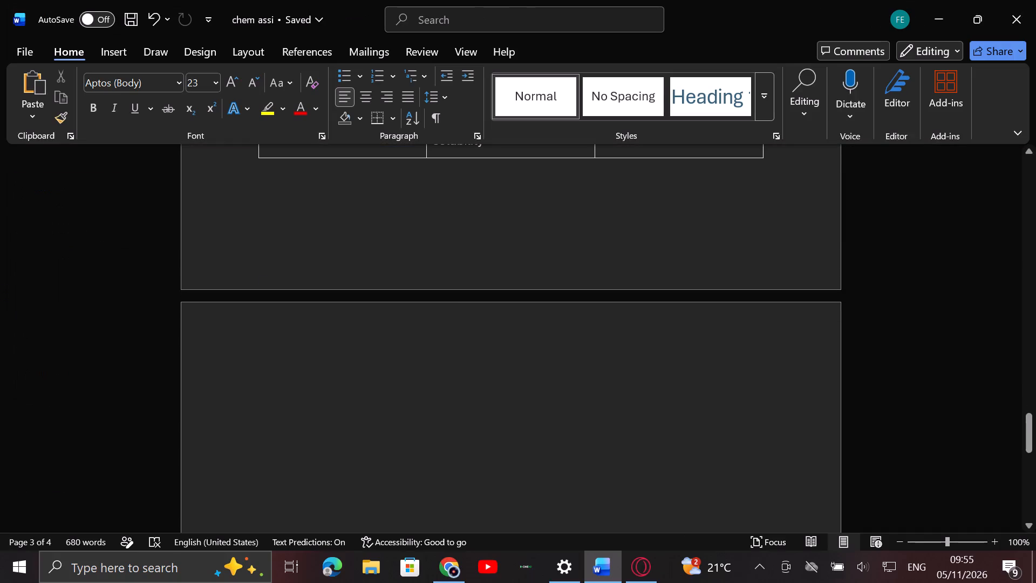
Switch to File Explorer and open the Documents folder to locate the saved "chem assi" file.
{"action": "left_click", "coordinate": [357, 555]}
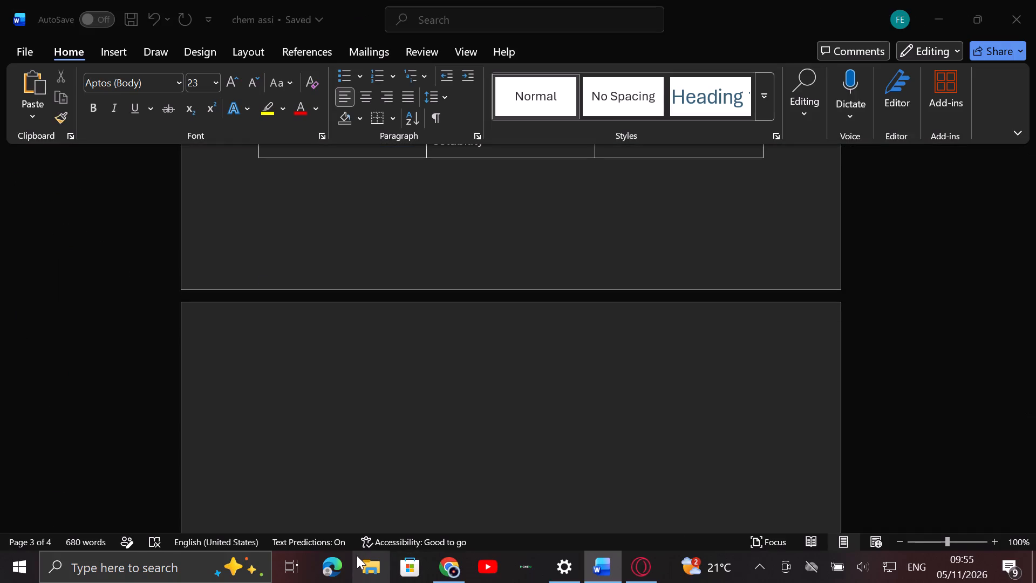
{"action": "left_click", "coordinate": [365, 565]}
{"action": "left_click", "coordinate": [365, 565]}
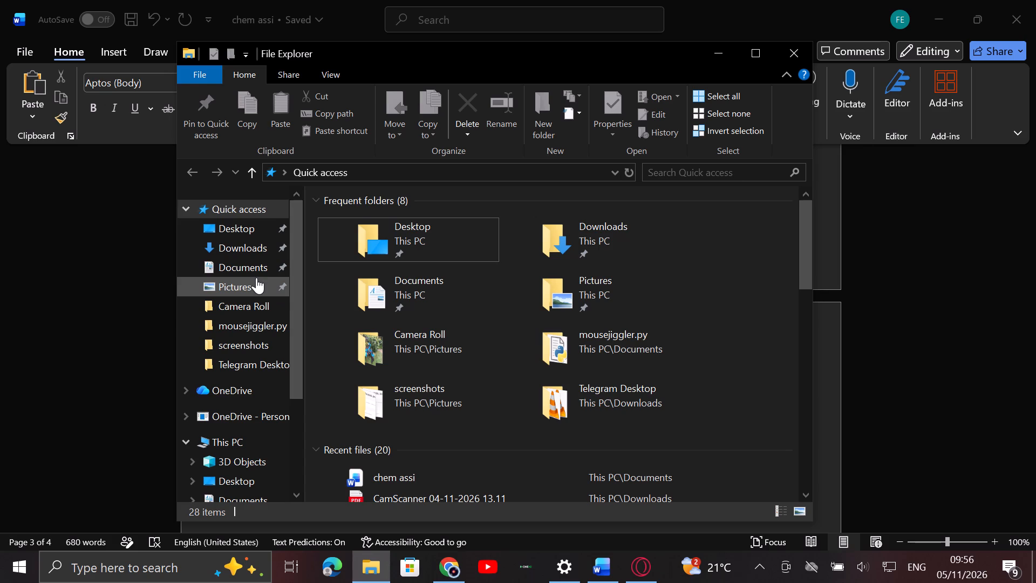
{"action": "left_click", "coordinate": [246, 260]}
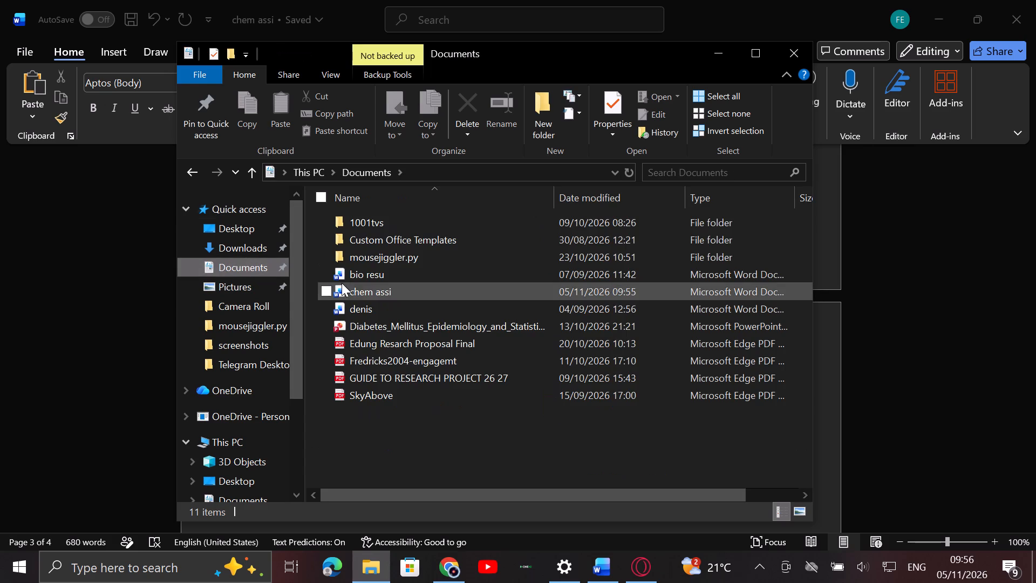
Open the saved "chem assi" Word document from the Documents folder.
{"action": "double_click", "coordinate": [399, 291]}
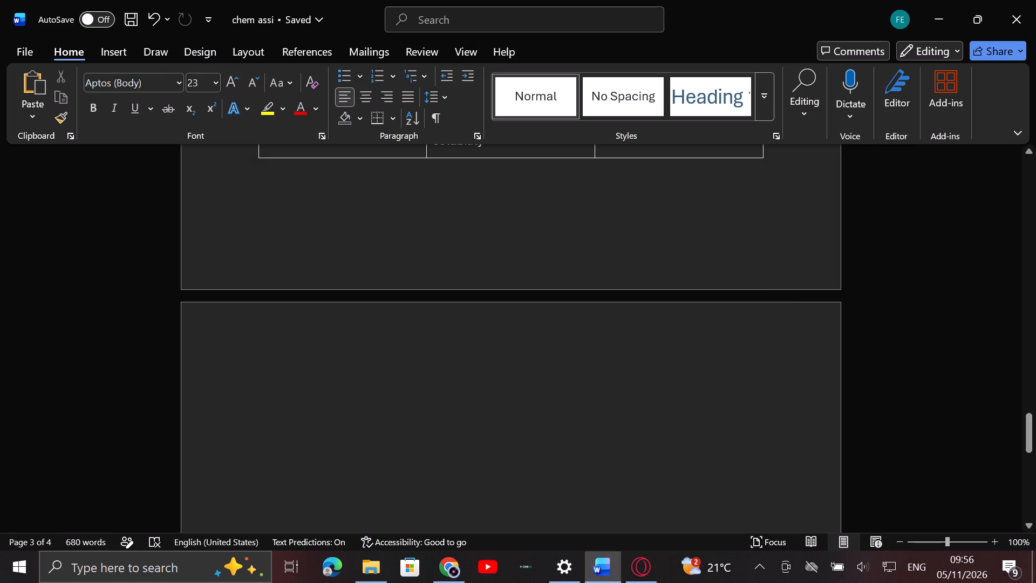
Look through the saved assignment from the university heading to the question 6 table and back up to question 5.
{"action": "scroll", "coordinate": [476, 289], "scroll_direction": "up", "scroll_amount": 20}
{"action": "scroll", "coordinate": [476, 289], "scroll_direction": "up", "scroll_amount": 20}
{"action": "scroll", "coordinate": [476, 289], "scroll_direction": "up", "scroll_amount": 20}
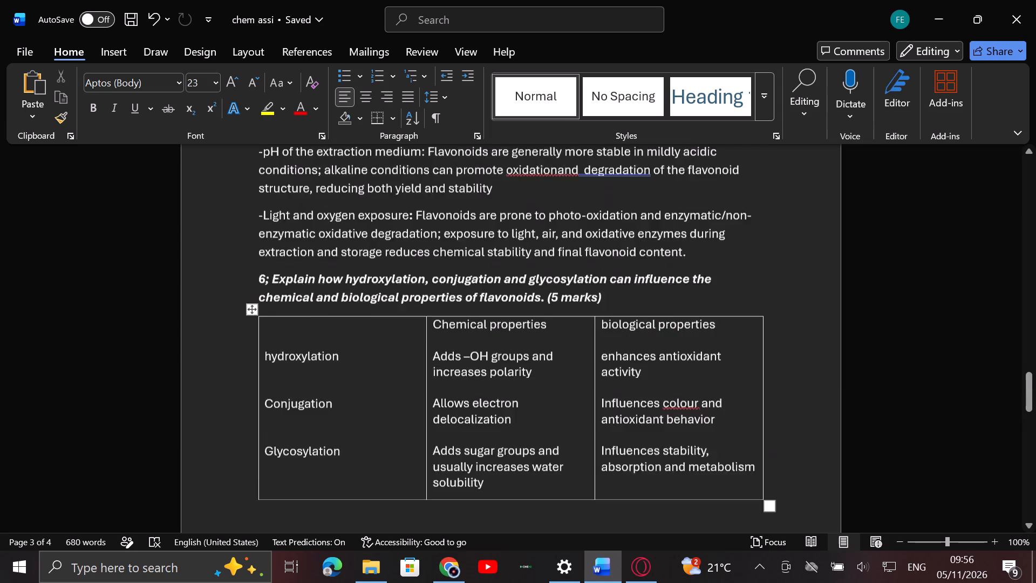
{"action": "scroll", "coordinate": [476, 289], "scroll_direction": "up", "scroll_amount": 20}
{"action": "scroll", "coordinate": [476, 289], "scroll_direction": "up", "scroll_amount": 20}
{"action": "scroll", "coordinate": [476, 289], "scroll_direction": "up", "scroll_amount": 20}
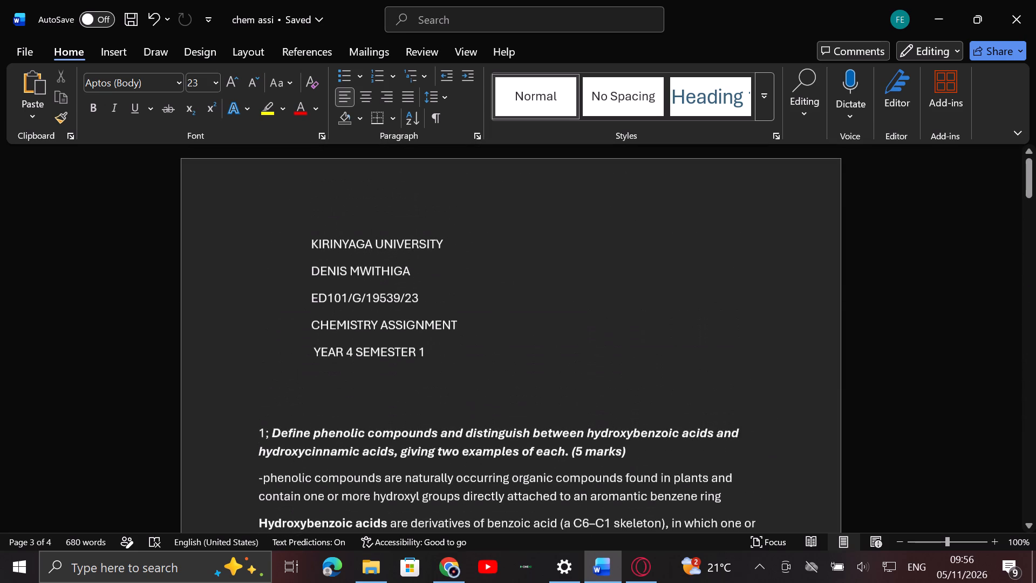
{"action": "scroll", "coordinate": [476, 289], "scroll_direction": "up", "scroll_amount": 12}
{"action": "scroll", "coordinate": [476, 289], "scroll_direction": "down", "scroll_amount": 20}
{"action": "scroll", "coordinate": [476, 289], "scroll_direction": "down", "scroll_amount": 20}
{"action": "scroll", "coordinate": [476, 289], "scroll_direction": "down", "scroll_amount": 20}
{"action": "scroll", "coordinate": [476, 289], "scroll_direction": "up", "scroll_amount": 1}
{"action": "scroll", "coordinate": [476, 289], "scroll_direction": "down", "scroll_amount": 16}
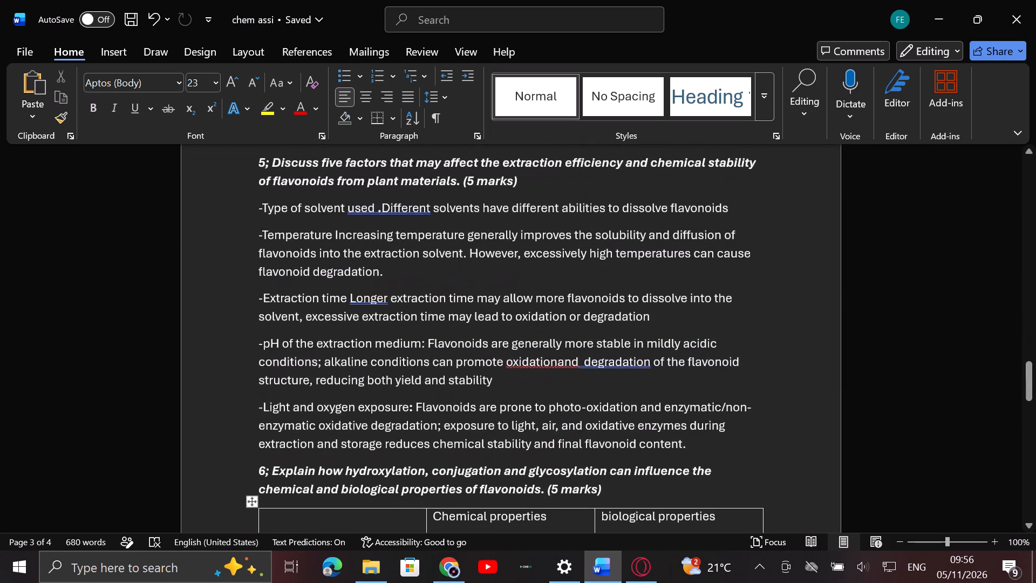
{"action": "scroll", "coordinate": [476, 289], "scroll_direction": "down", "scroll_amount": 2}
{"action": "scroll", "coordinate": [476, 289], "scroll_direction": "down", "scroll_amount": 20}
{"action": "scroll", "coordinate": [476, 289], "scroll_direction": "down", "scroll_amount": 6}
{"action": "scroll", "coordinate": [476, 289], "scroll_direction": "up", "scroll_amount": 17}
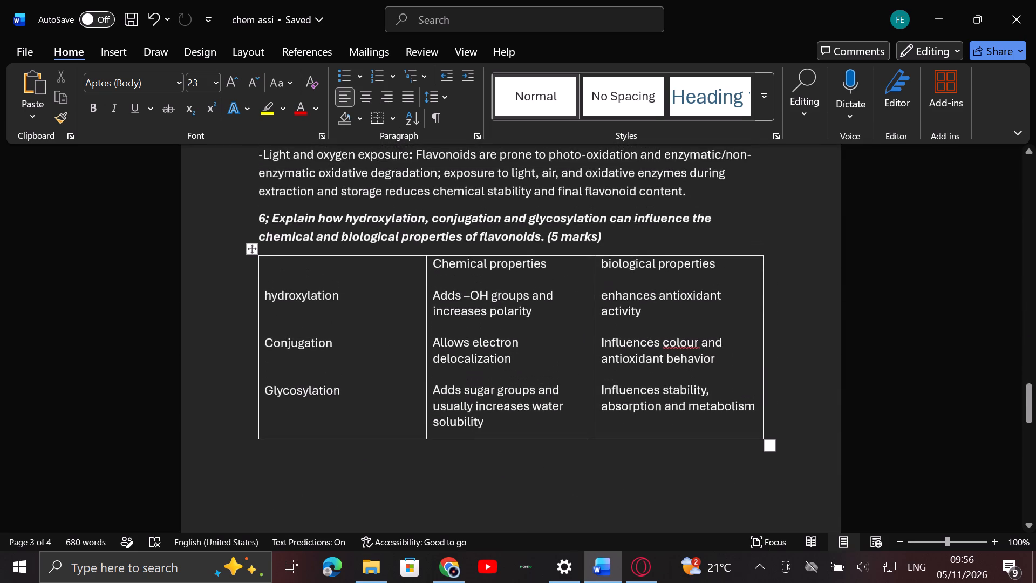
{"action": "scroll", "coordinate": [476, 289], "scroll_direction": "up", "scroll_amount": 5}
{"action": "scroll", "coordinate": [476, 289], "scroll_direction": "up", "scroll_amount": 19}
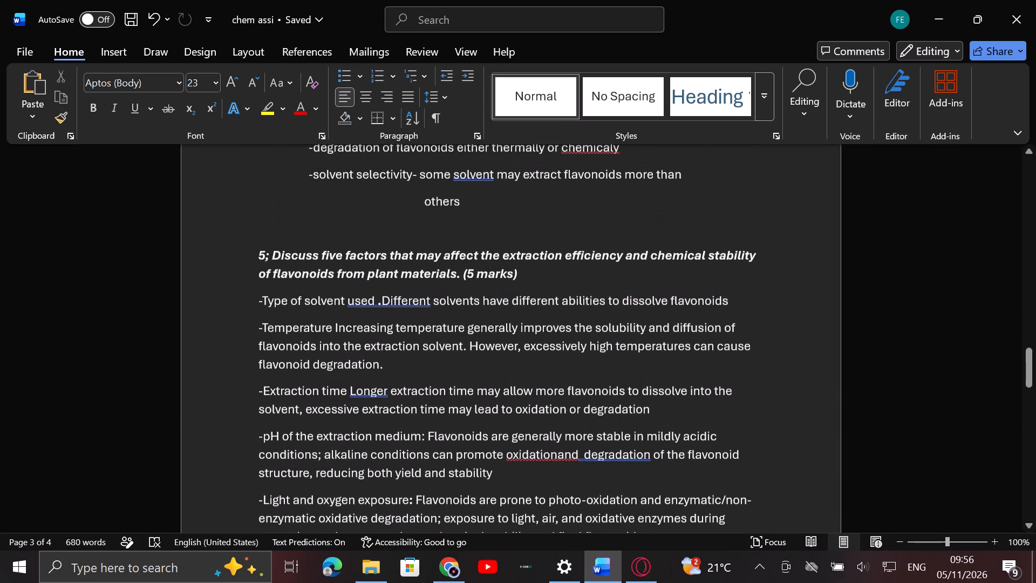